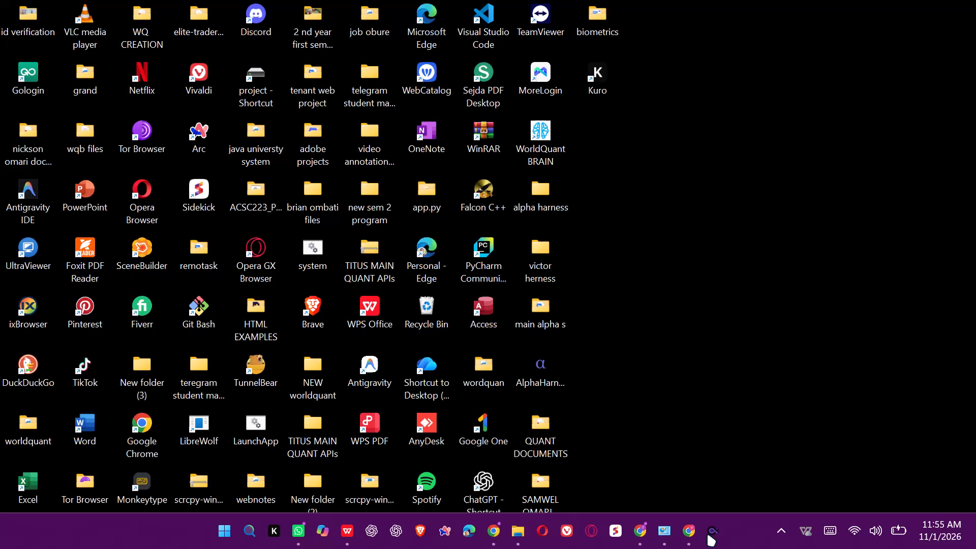
Bring up Alpha Harness, then switch to the WorldQuant BRAIN Simulate page in Chrome and focus the SuperAlpha's selection expression editor.
{"action": "left_click", "coordinate": [710, 537]}
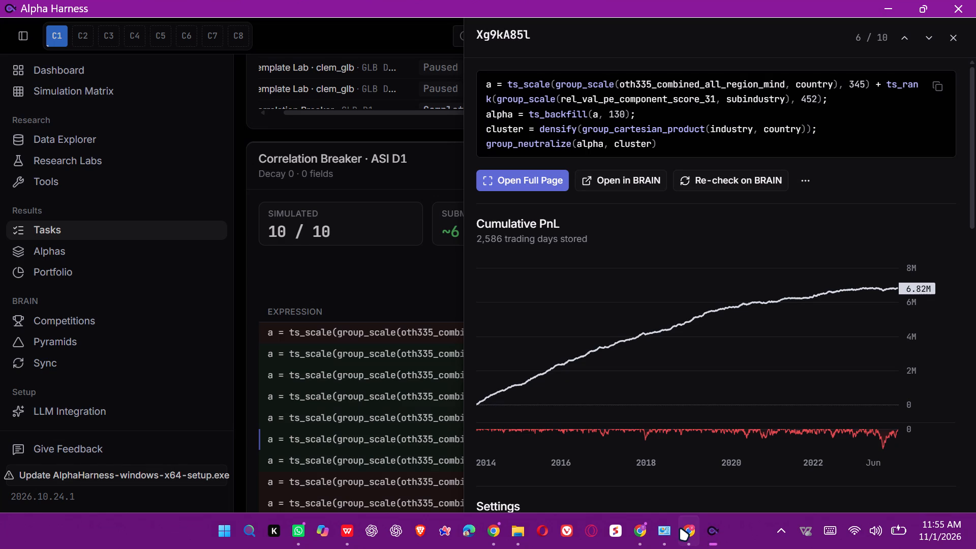
{"action": "left_click", "coordinate": [679, 529]}
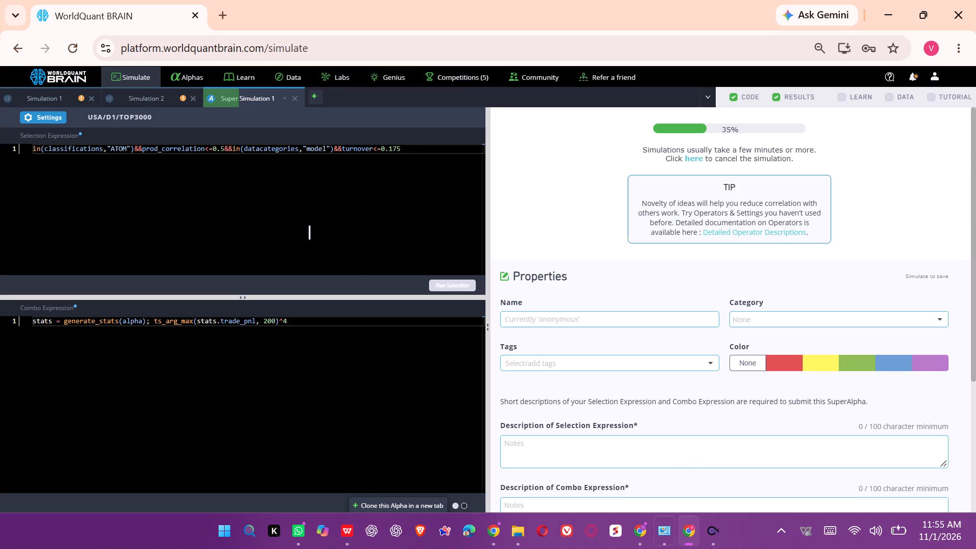
{"action": "left_click", "coordinate": [310, 230]}
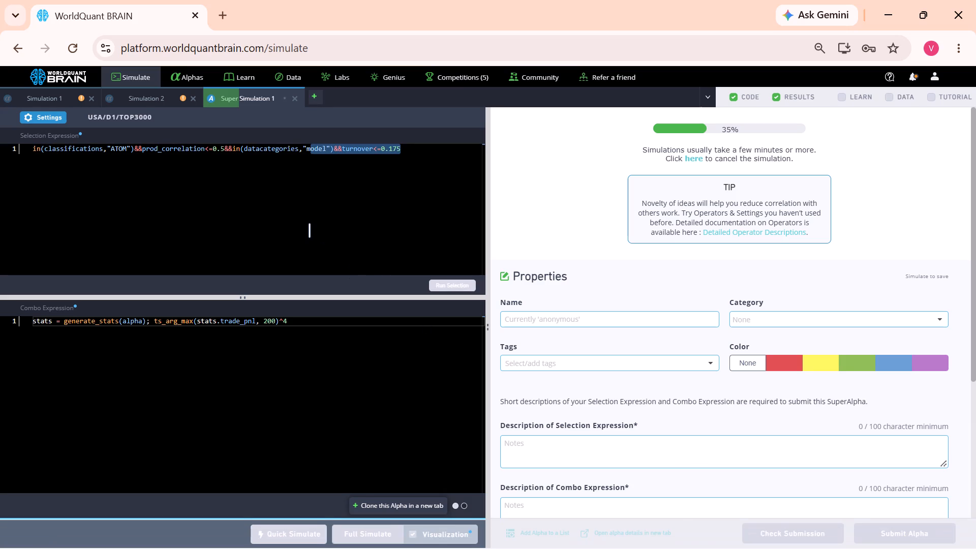
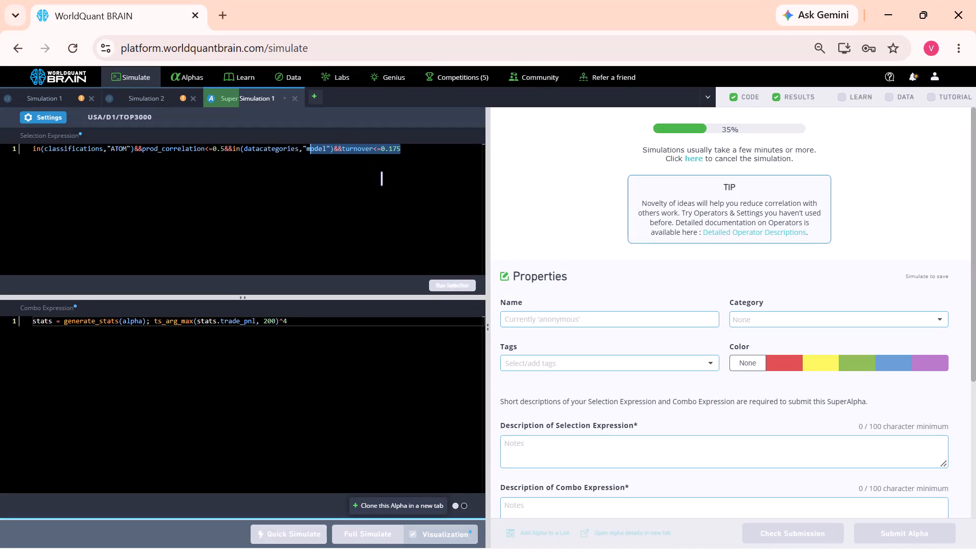
Show the SuperAlpha's test period results and examine the failed IS test and the IS Summary for the IS period.
{"action": "left_click", "coordinate": [415, 165]}
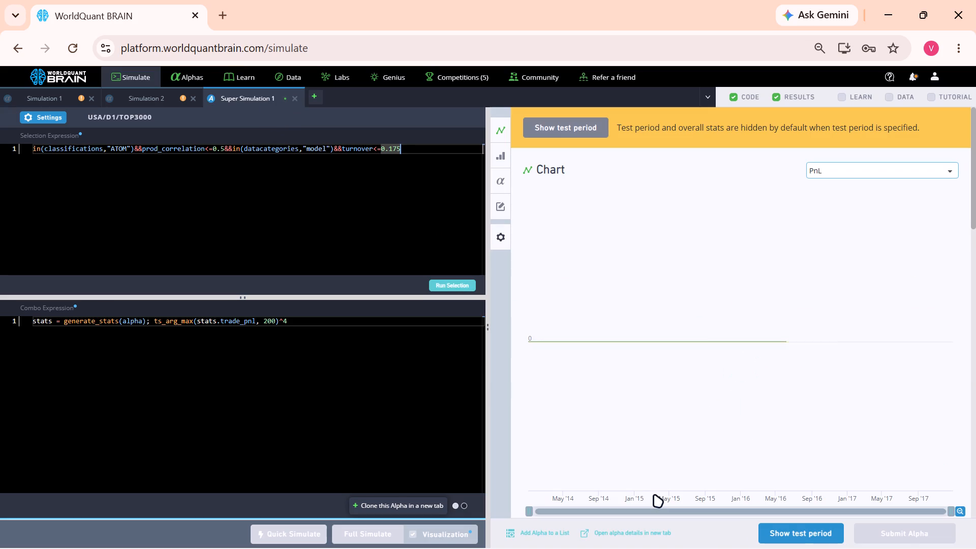
{"action": "left_click", "coordinate": [787, 525]}
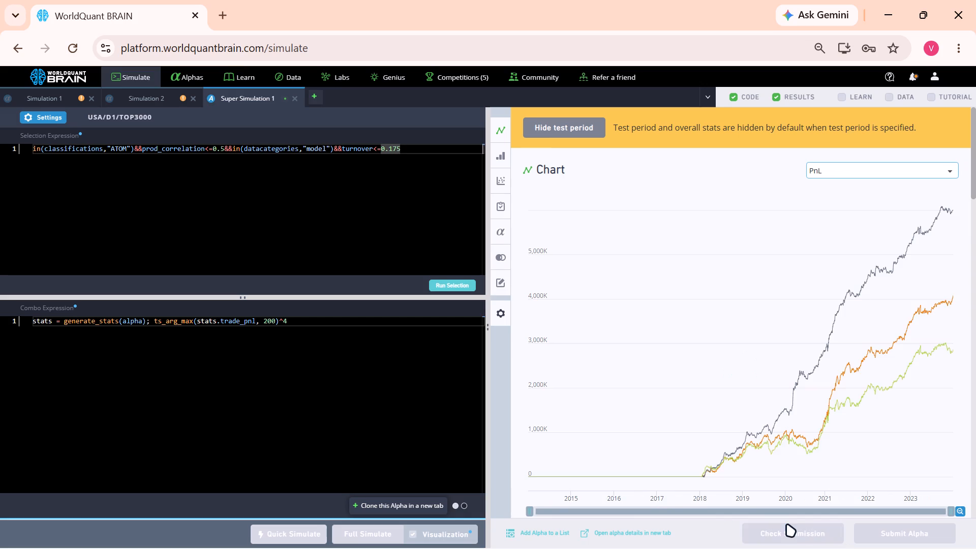
{"action": "scroll", "coordinate": [618, 404], "scroll_direction": "down", "scroll_amount": 6}
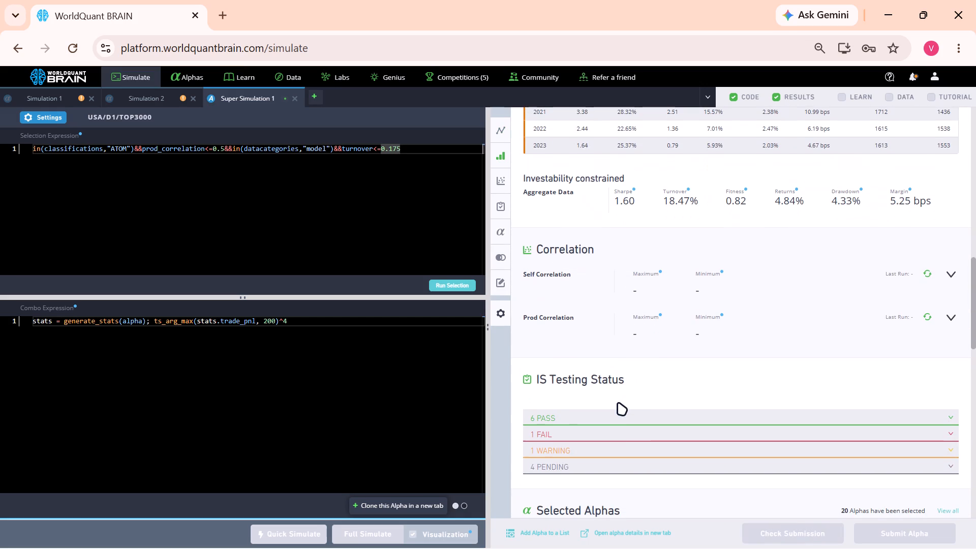
{"action": "left_click", "coordinate": [611, 431]}
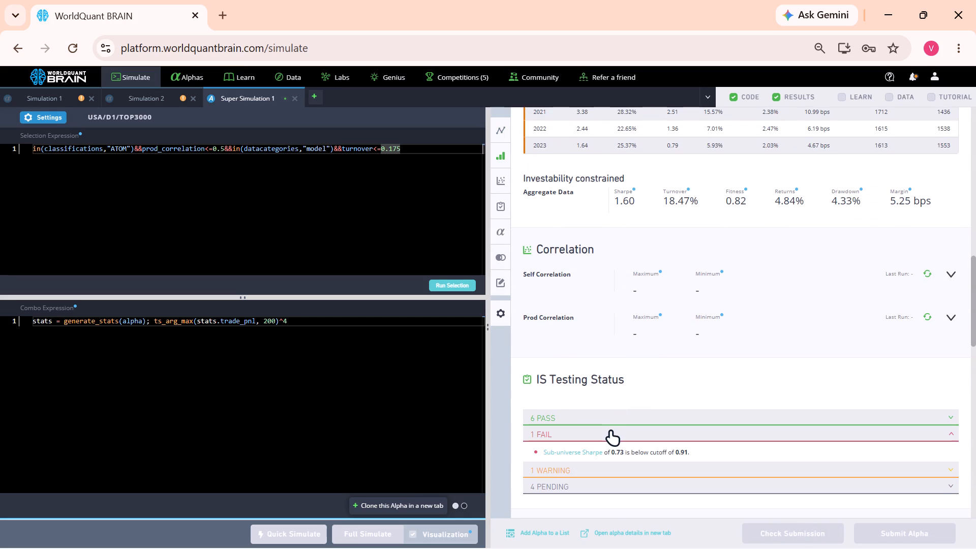
{"action": "left_click", "coordinate": [611, 431]}
{"action": "scroll", "coordinate": [687, 250], "scroll_direction": "up", "scroll_amount": 3}
{"action": "scroll", "coordinate": [687, 250], "scroll_direction": "down", "scroll_amount": 1}
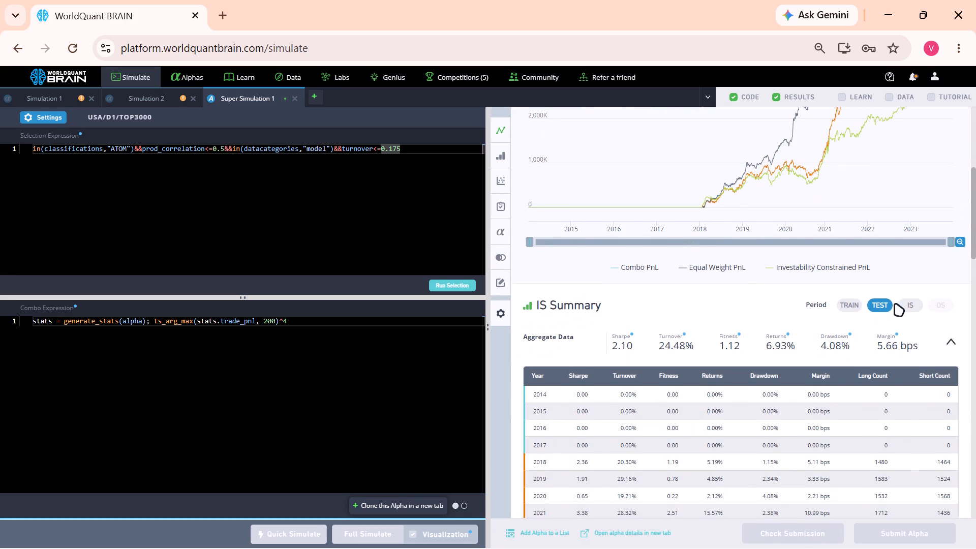
{"action": "left_click", "coordinate": [911, 301]}
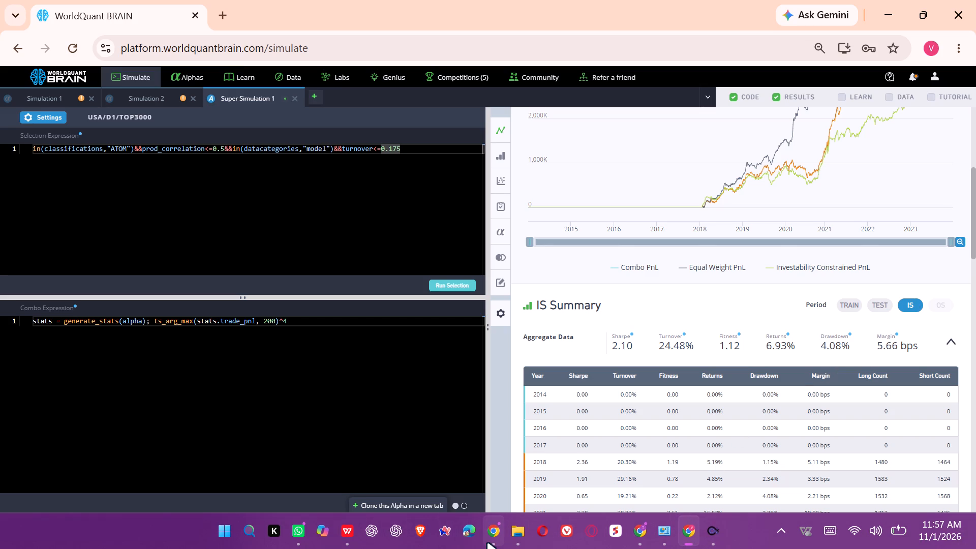
Copy the REVERSION_AND_MOMENTUM expression just above number 56 from the SELECTION EXPRESSIONS document in WPS Office, then return to Chrome.
{"action": "left_click", "coordinate": [341, 530]}
{"action": "scroll", "coordinate": [361, 342], "scroll_direction": "down", "scroll_amount": 2}
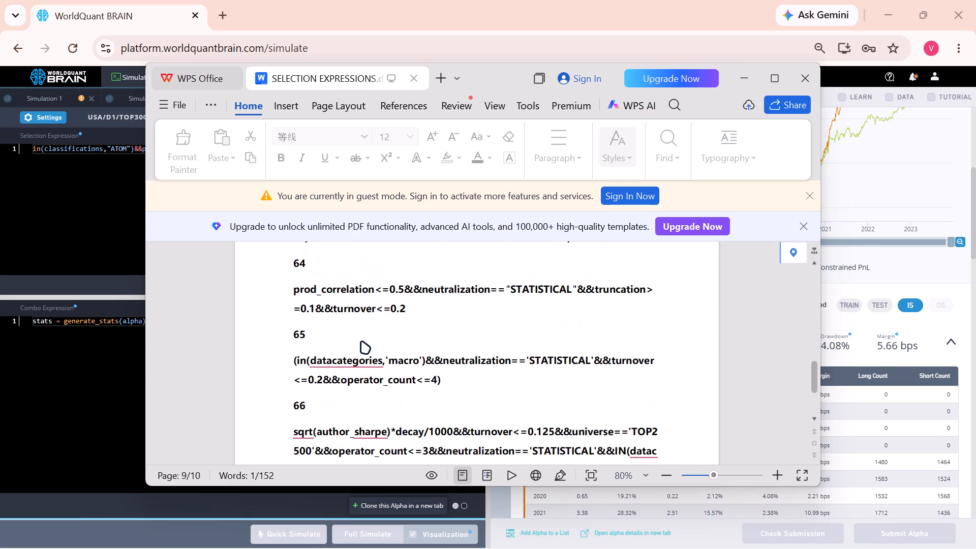
{"action": "scroll", "coordinate": [361, 342], "scroll_direction": "down", "scroll_amount": 1}
{"action": "scroll", "coordinate": [361, 342], "scroll_direction": "up", "scroll_amount": 1}
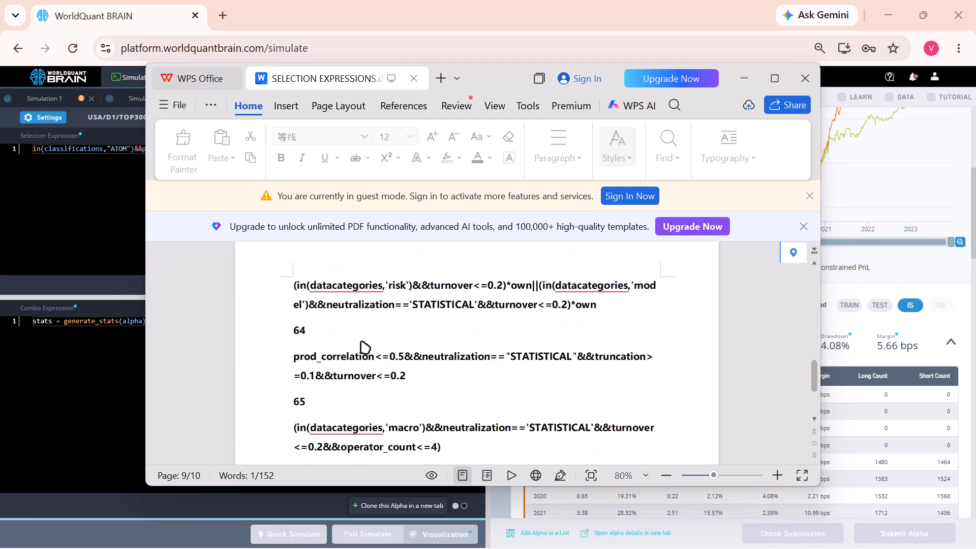
{"action": "scroll", "coordinate": [361, 342], "scroll_direction": "up", "scroll_amount": 6}
{"action": "scroll", "coordinate": [361, 342], "scroll_direction": "down", "scroll_amount": 1}
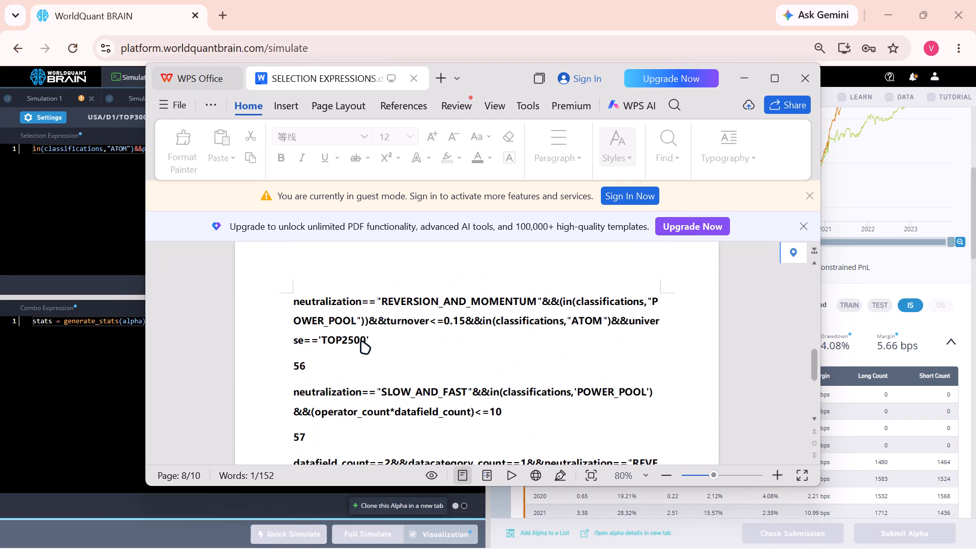
{"action": "scroll", "coordinate": [361, 342], "scroll_direction": "down", "scroll_amount": 1}
{"action": "left_click", "coordinate": [292, 314]}
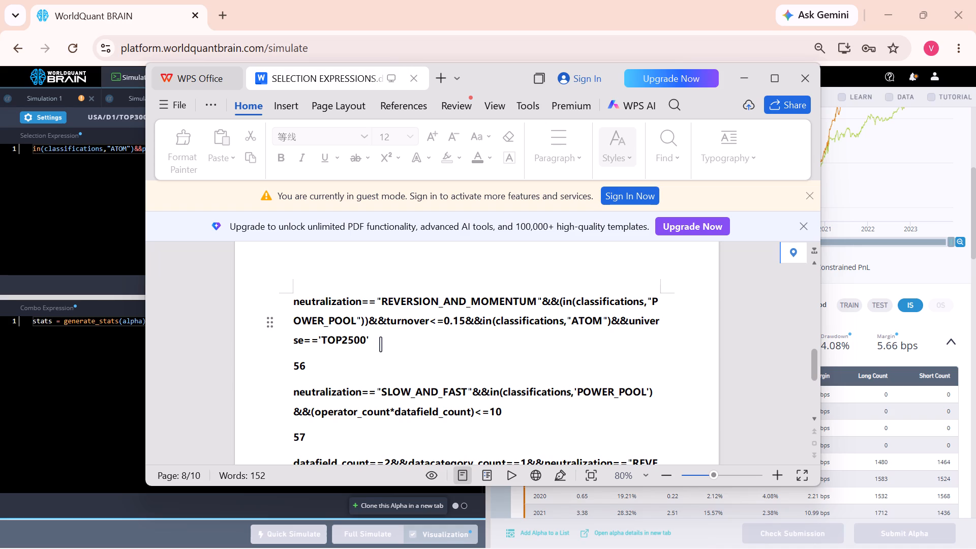
{"action": "left_click_drag", "start_coordinate": [381, 344], "coordinate": [290, 309]}
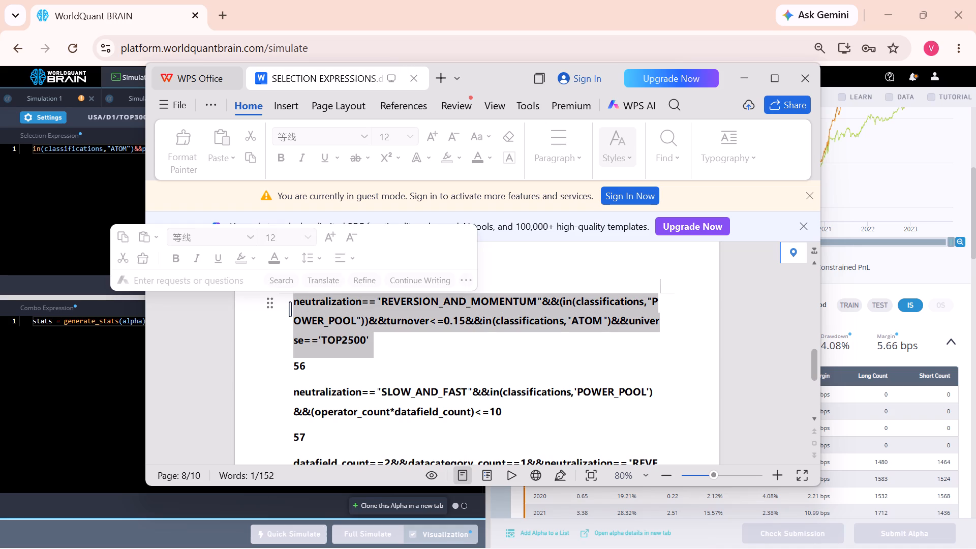
{"action": "key", "text": "ctrl+c"}
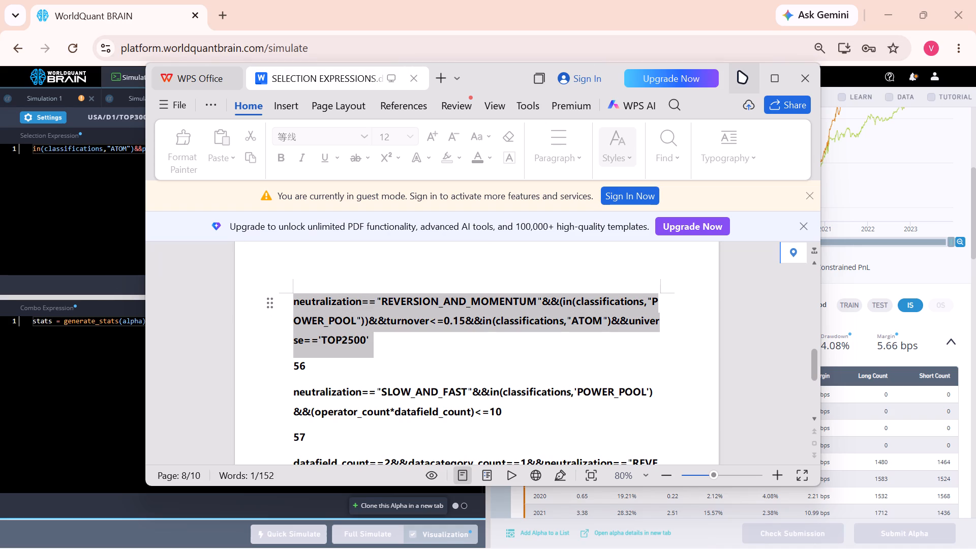
{"action": "left_click", "coordinate": [739, 72]}
Replace the whole selection expression with the copied REVERSION_AND_MOMENTUM, POWER_POOL, turnover<=0.15, ATOM, TOP2500 expression and run the selection.
{"action": "left_click", "coordinate": [422, 194]}
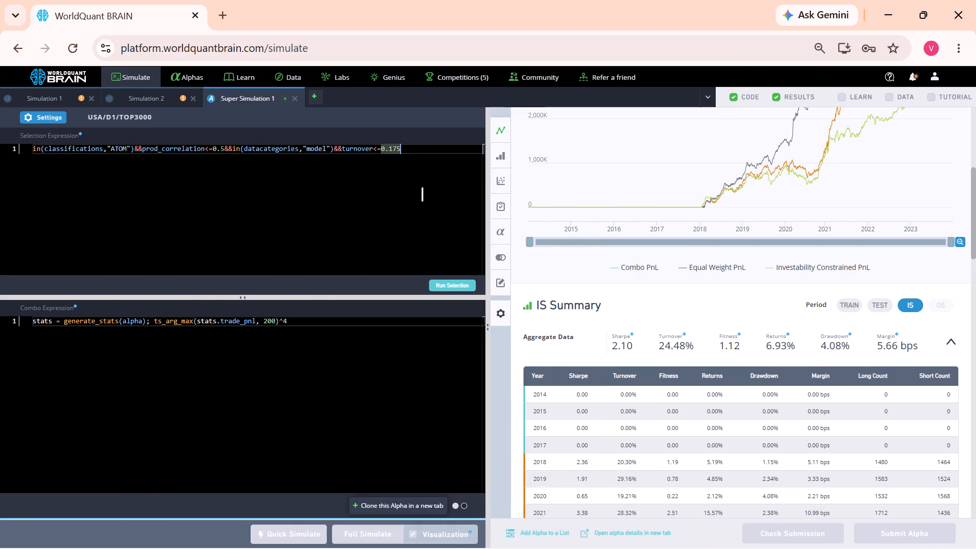
{"action": "key", "text": "ctrl+a"}
{"action": "key", "text": "BackSpace"}
{"action": "key", "text": "ctrl+v"}
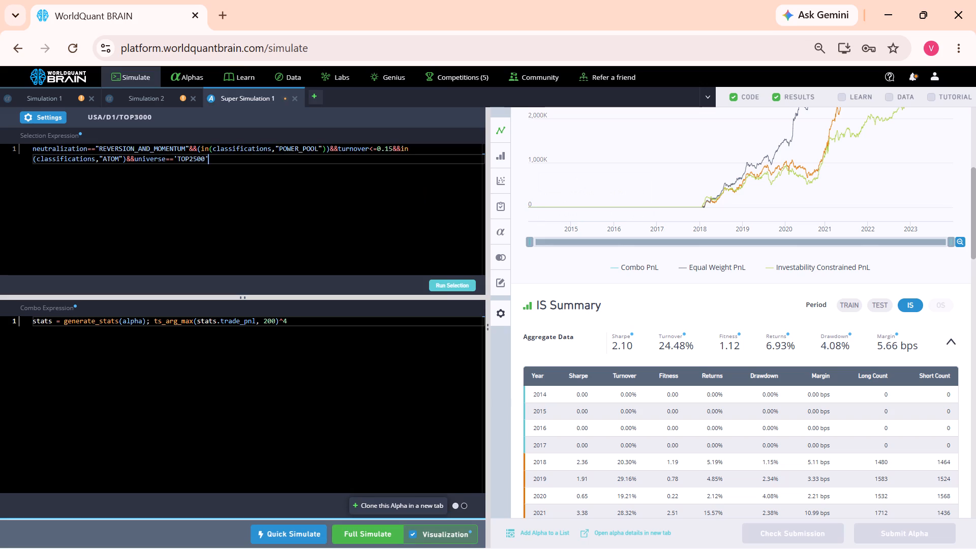
{"action": "left_click", "coordinate": [463, 282]}
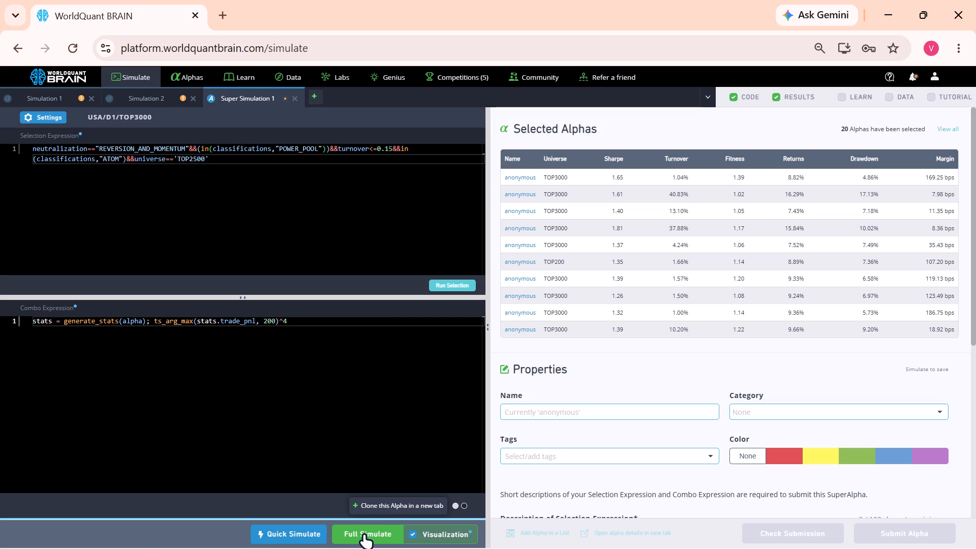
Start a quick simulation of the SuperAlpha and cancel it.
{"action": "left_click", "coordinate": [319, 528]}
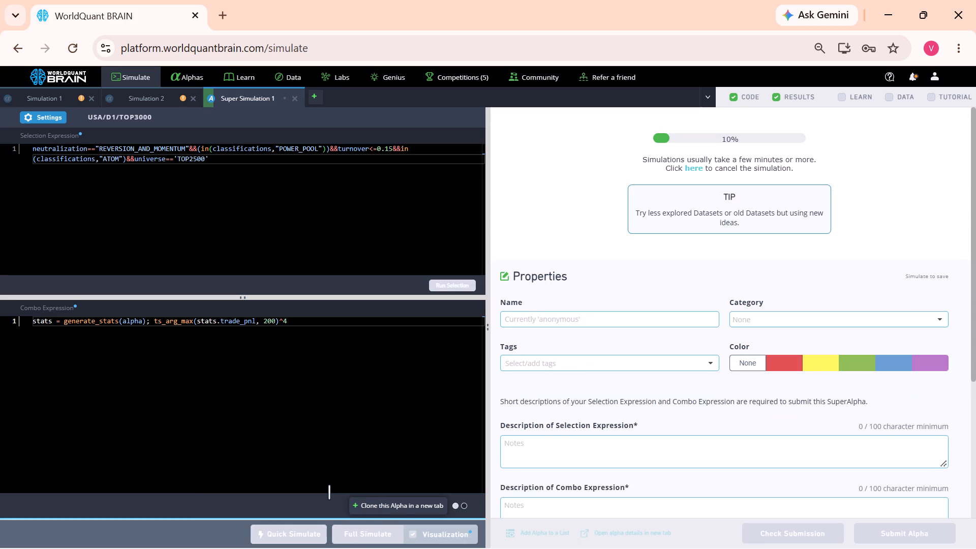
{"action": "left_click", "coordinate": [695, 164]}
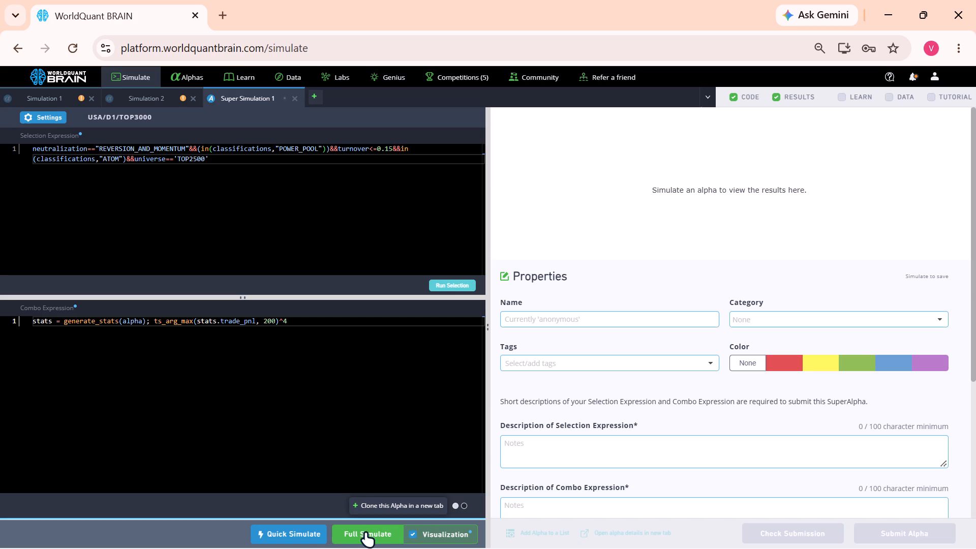
Start a full simulation of the SuperAlpha with the new selection expression.
{"action": "left_click", "coordinate": [366, 534]}
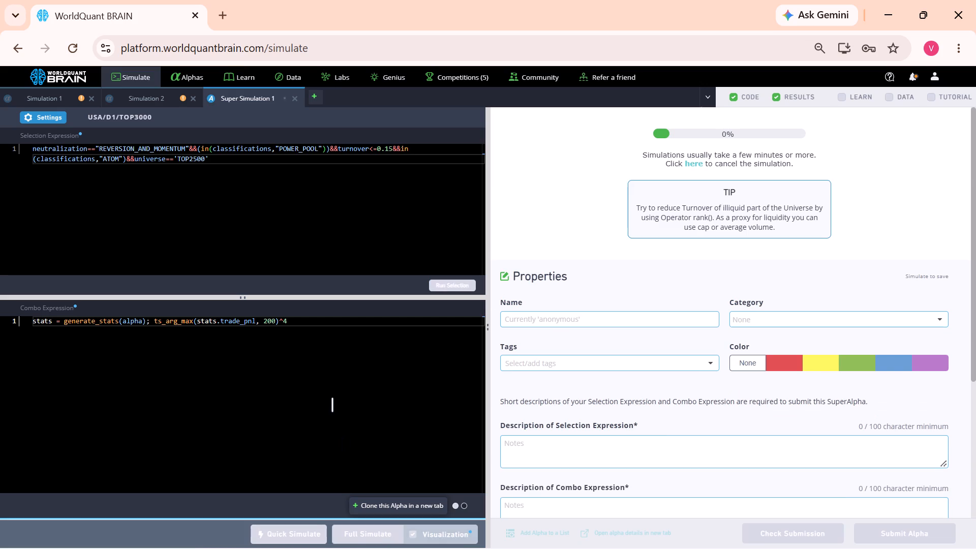
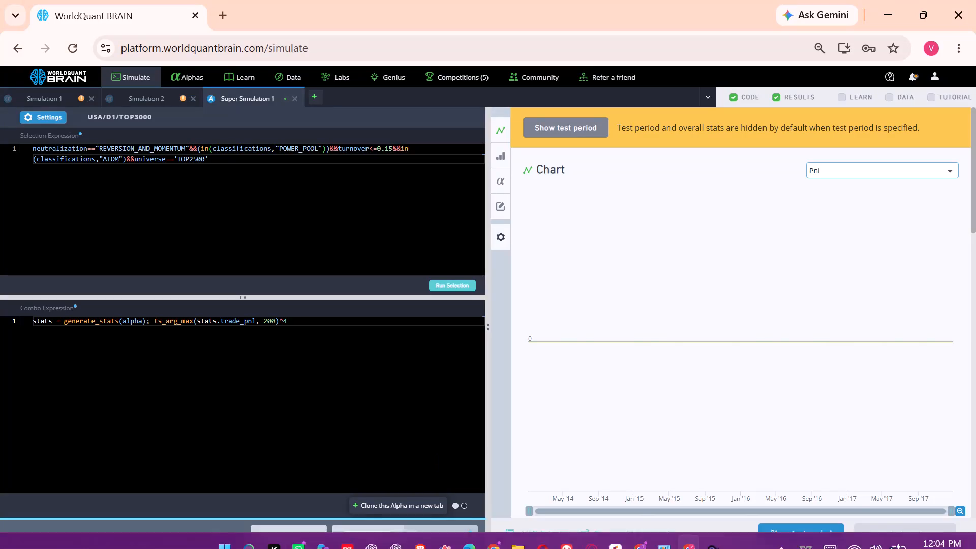
Show the test period results, view the IS summary for the IS period, and expand the failed tests under IS Testing Status.
{"action": "left_click", "coordinate": [772, 533]}
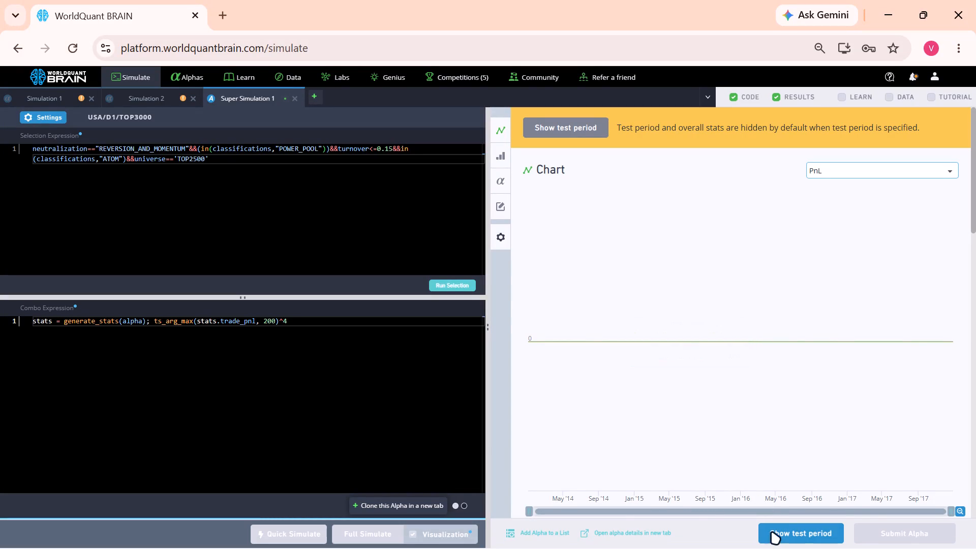
{"action": "scroll", "coordinate": [757, 413], "scroll_direction": "down", "scroll_amount": 2}
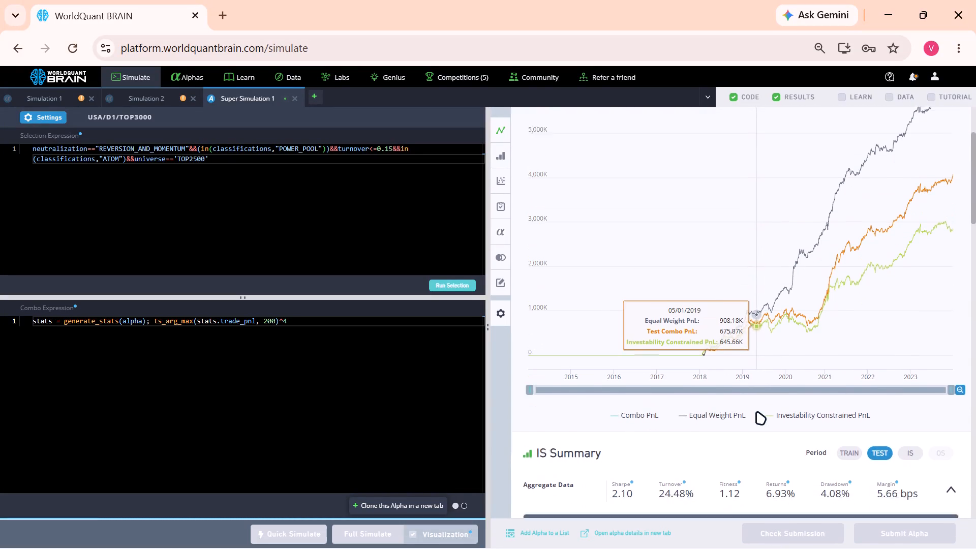
{"action": "scroll", "coordinate": [757, 413], "scroll_direction": "down", "scroll_amount": 1}
{"action": "left_click", "coordinate": [913, 417]}
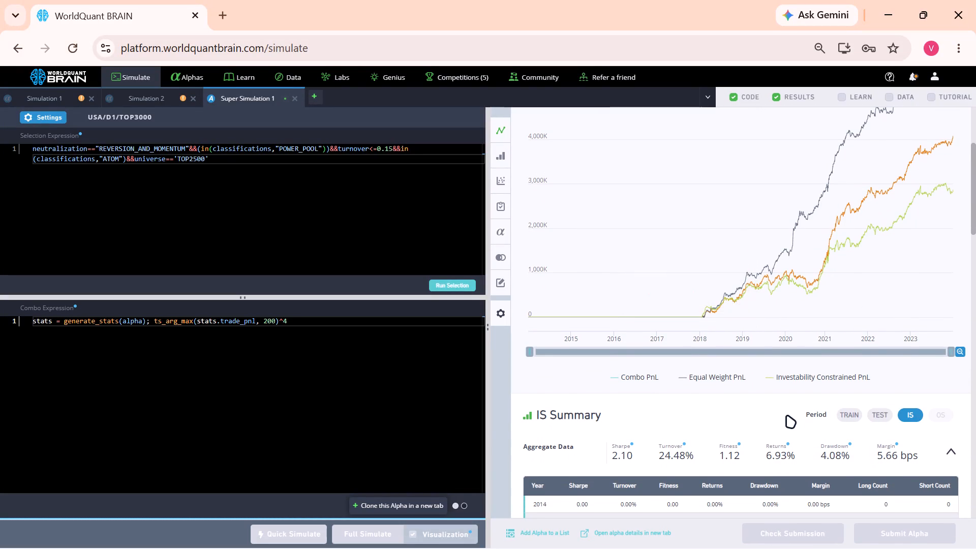
{"action": "scroll", "coordinate": [787, 416], "scroll_direction": "down", "scroll_amount": 4}
{"action": "left_click", "coordinate": [760, 413]}
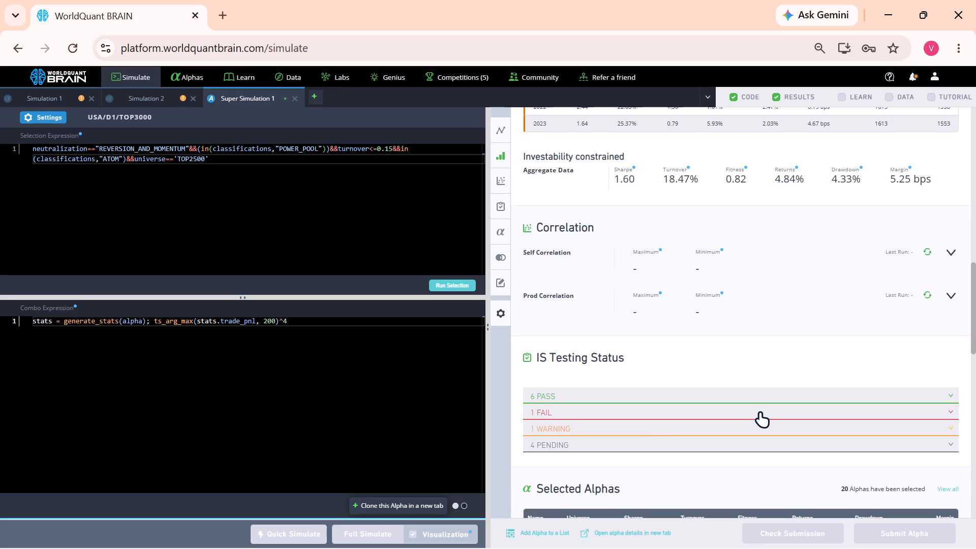
Set the SuperAlpha's selection limit to 15 and its neutralization to Statistical, and apply the settings.
{"action": "left_click", "coordinate": [57, 112]}
{"action": "left_click", "coordinate": [279, 227]}
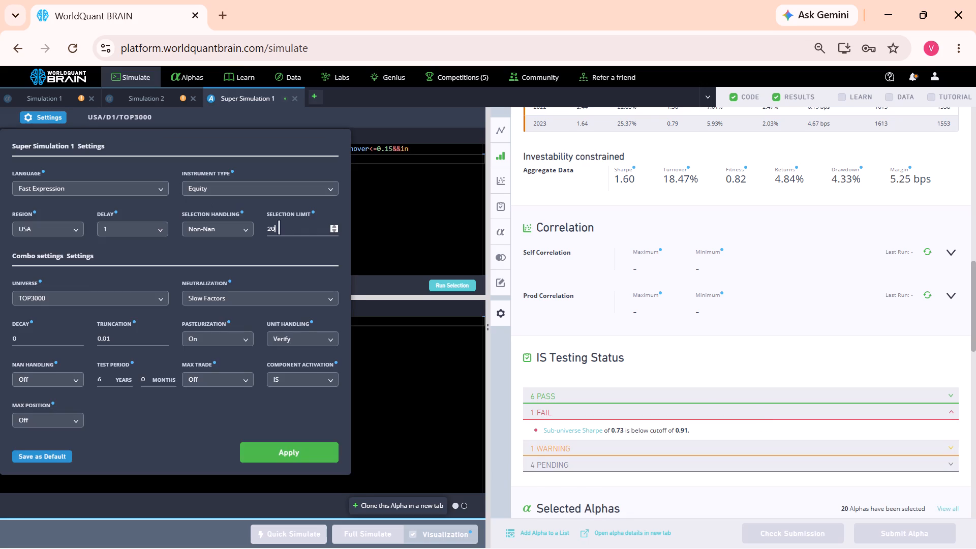
{"action": "key", "text": "BackSpace"}
{"action": "key", "text": "BackSpace"}
{"action": "type", "text": "15"}
{"action": "left_click", "coordinate": [302, 302]}
{"action": "left_click", "coordinate": [281, 352]}
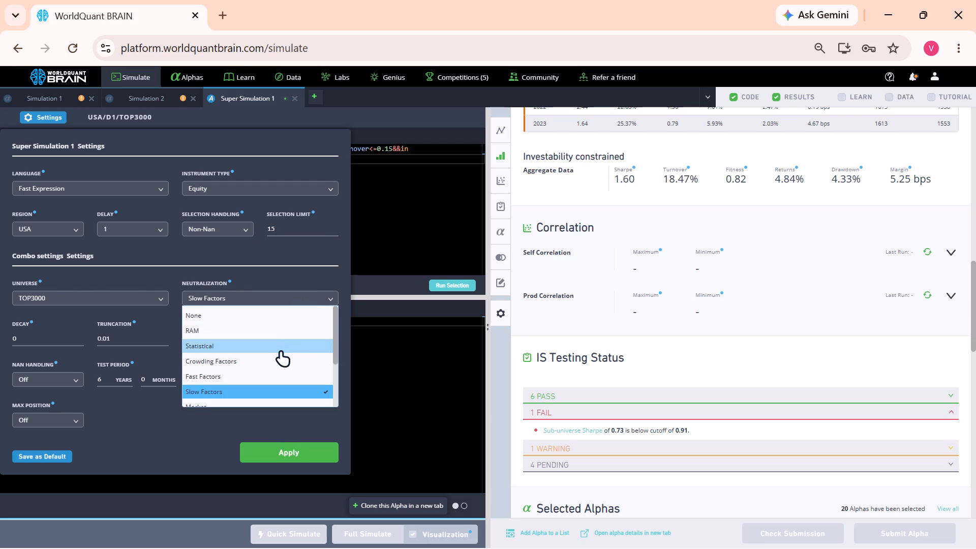
{"action": "left_click", "coordinate": [291, 451]}
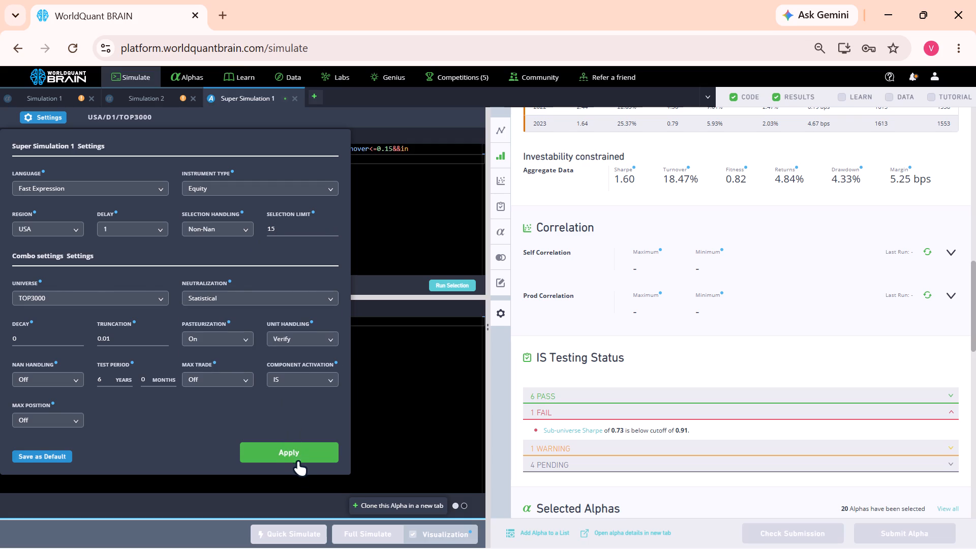
{"action": "left_click", "coordinate": [289, 453]}
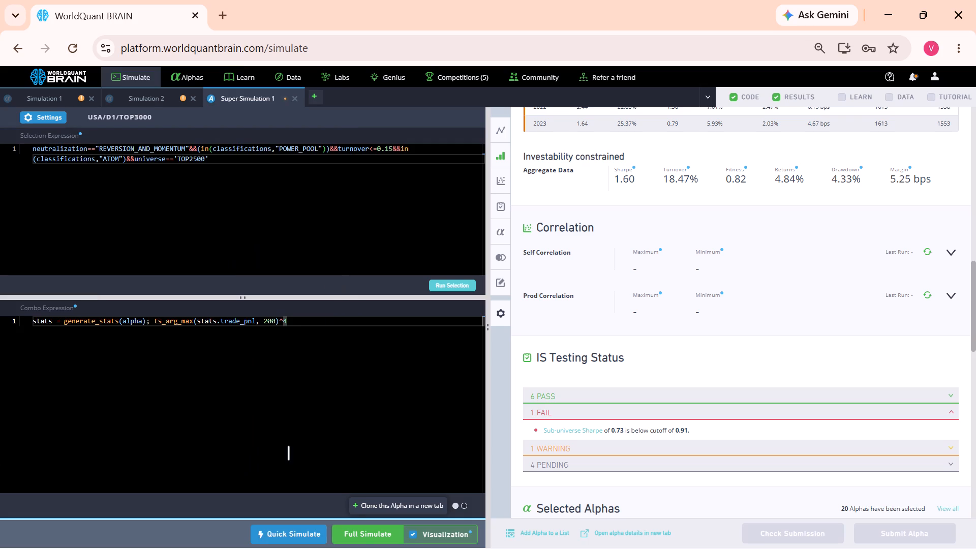
Start a full simulation of the SuperAlpha with the updated settings.
{"action": "left_click", "coordinate": [356, 535]}
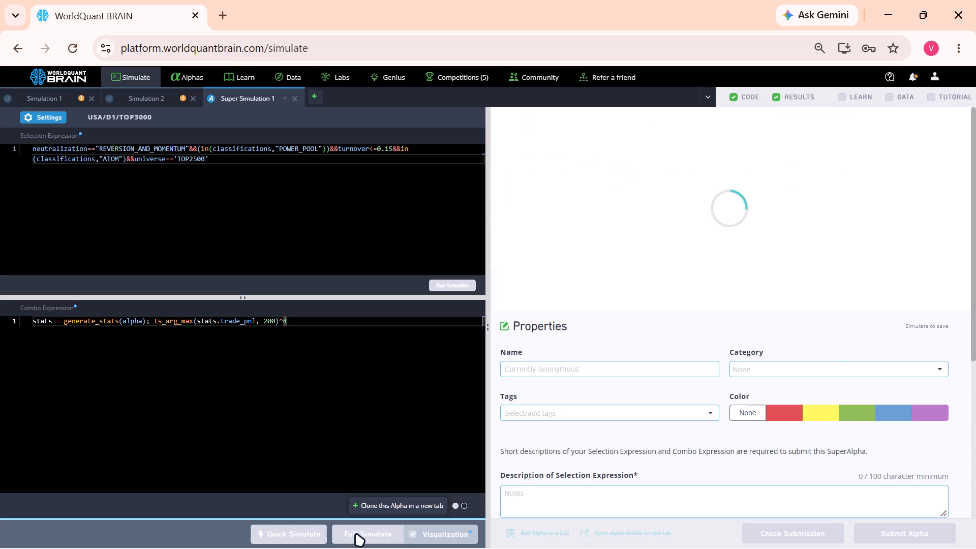
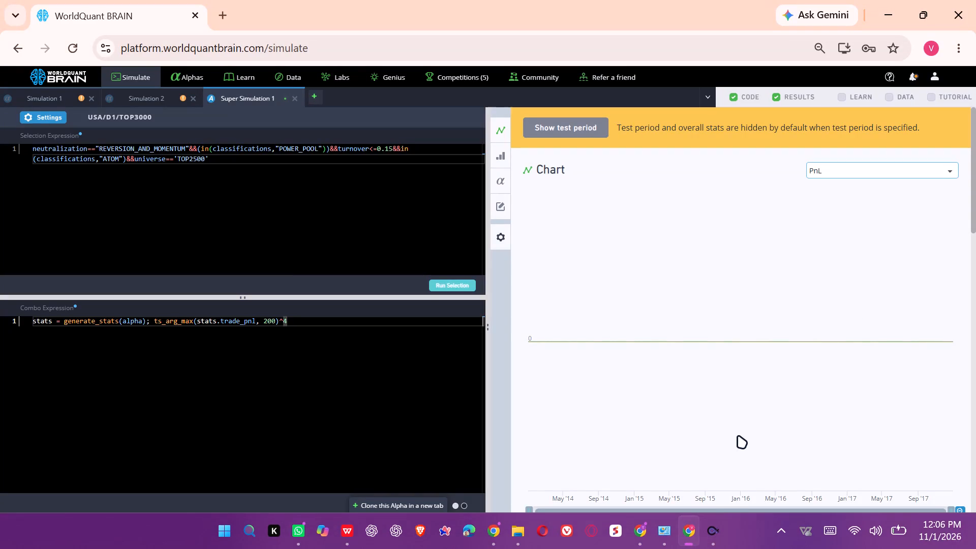
Show the test period results of the new simulation and view the IS summary for the IS period.
{"action": "left_click", "coordinate": [788, 526]}
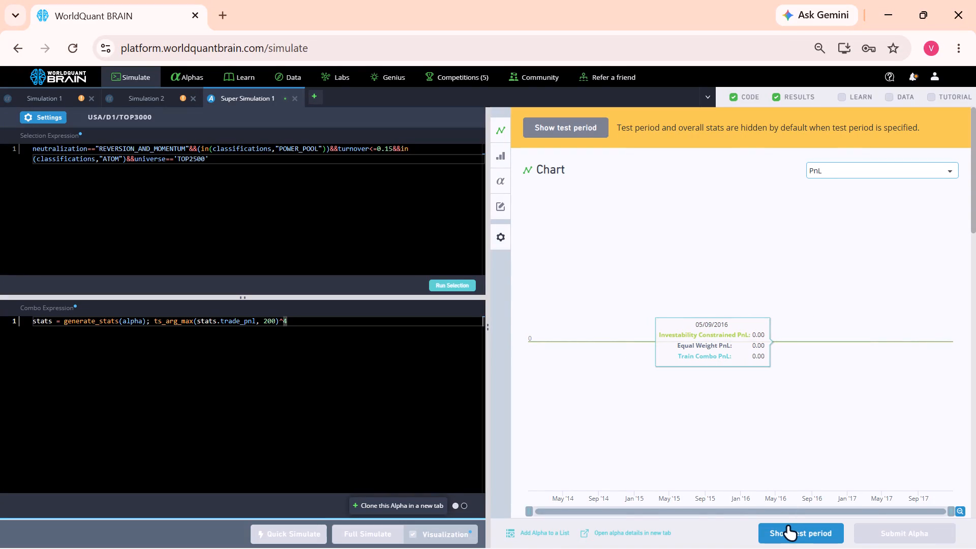
{"action": "scroll", "coordinate": [767, 367], "scroll_direction": "down", "scroll_amount": 4}
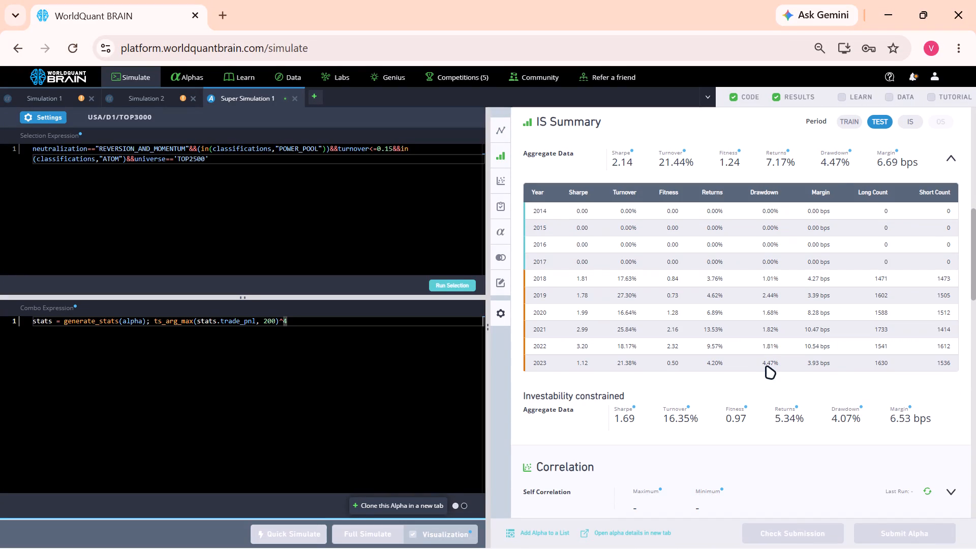
{"action": "left_click", "coordinate": [910, 125]}
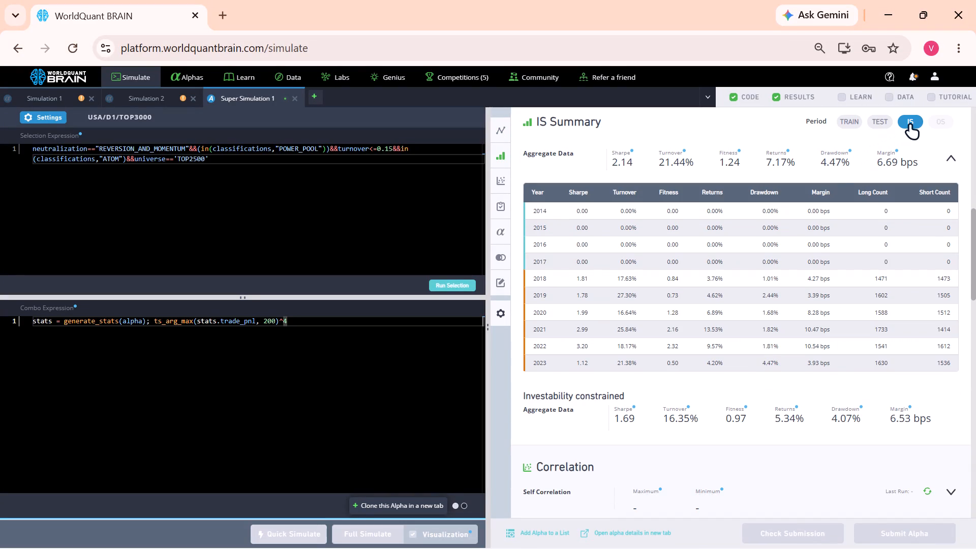
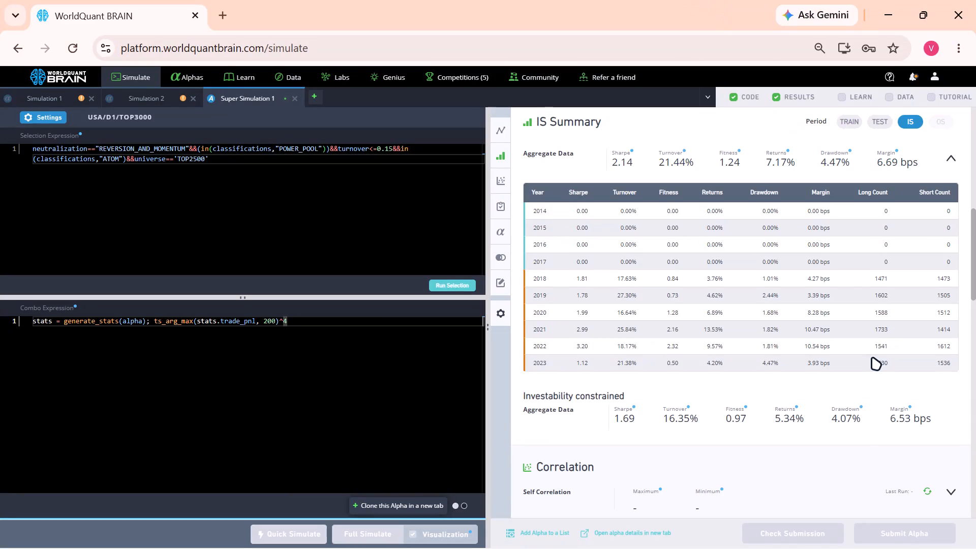
Check the IS Testing Status section of the super simulation results, below the correlation data.
{"action": "scroll", "coordinate": [872, 358], "scroll_direction": "down", "scroll_amount": 3}
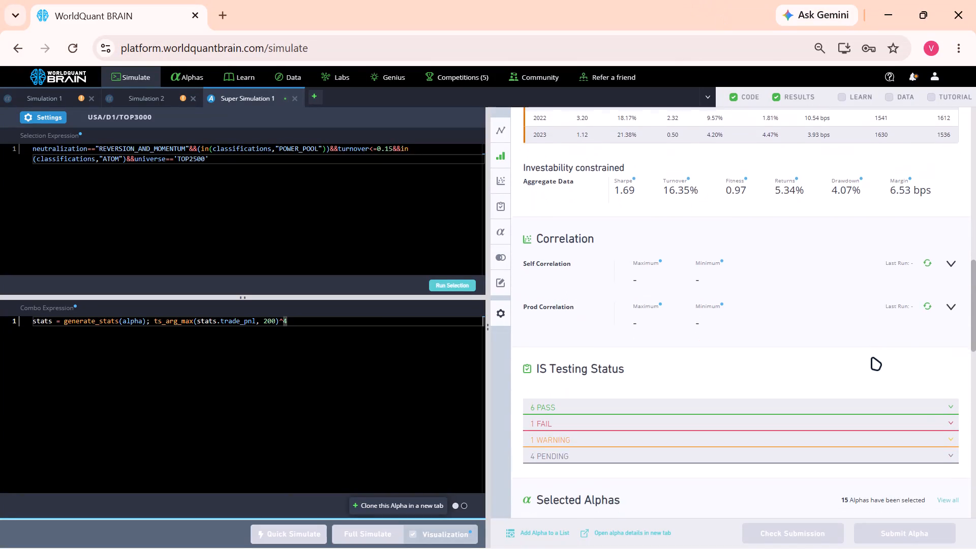
{"action": "scroll", "coordinate": [872, 358], "scroll_direction": "down", "scroll_amount": 1}
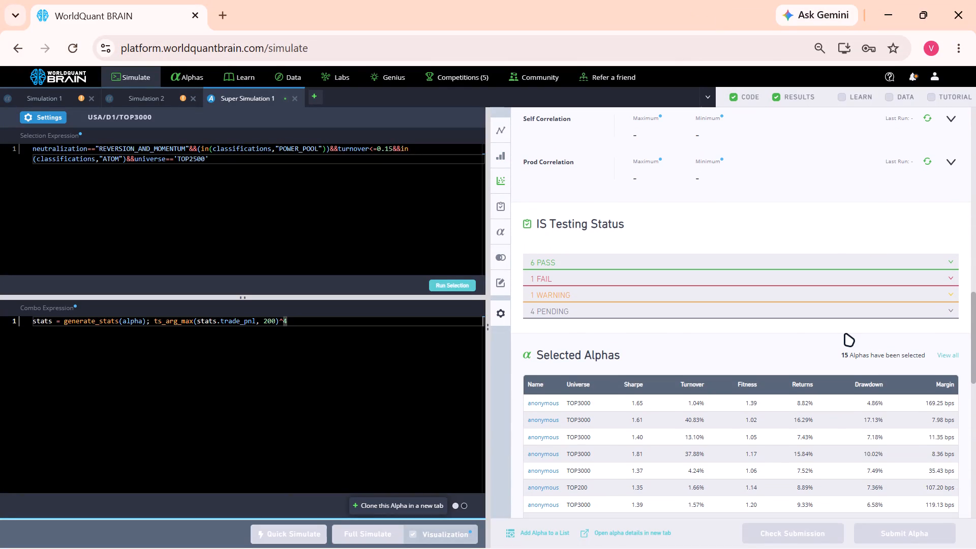
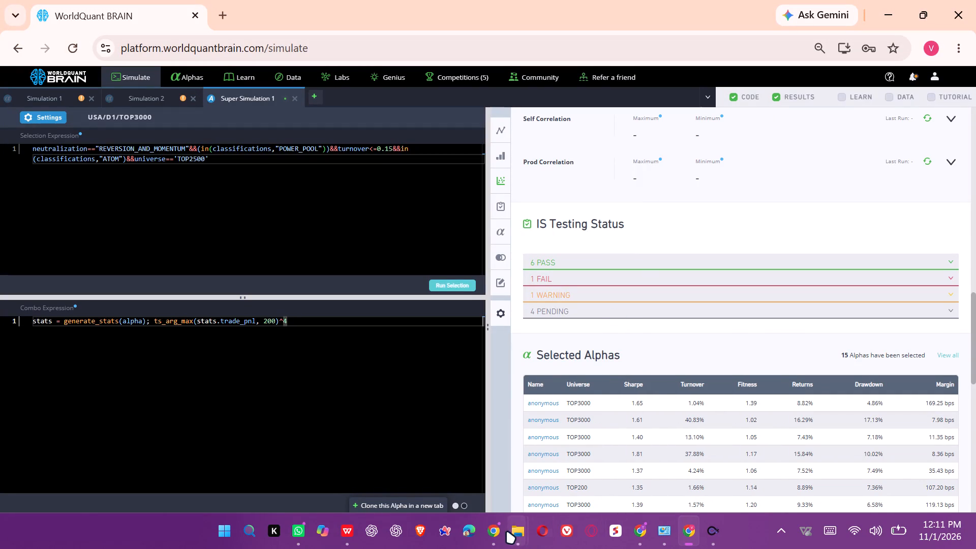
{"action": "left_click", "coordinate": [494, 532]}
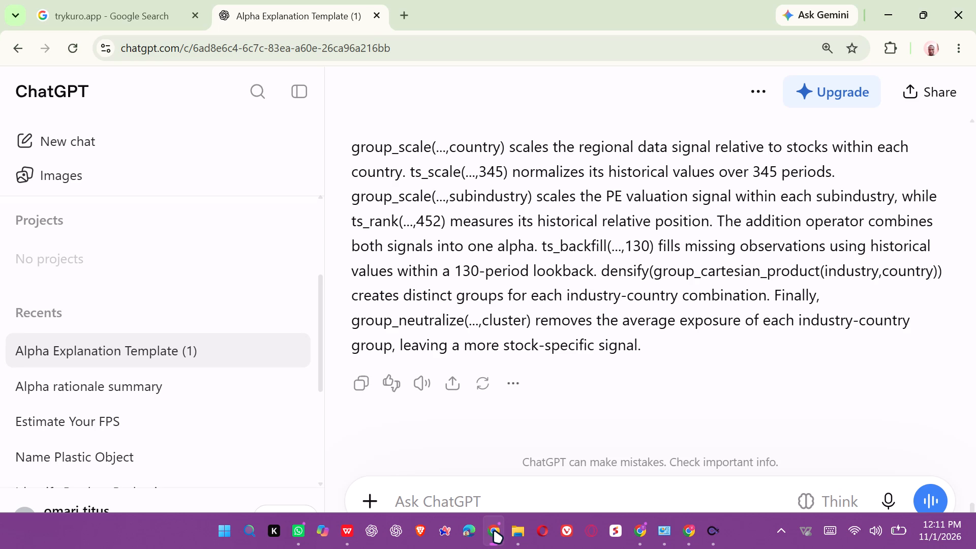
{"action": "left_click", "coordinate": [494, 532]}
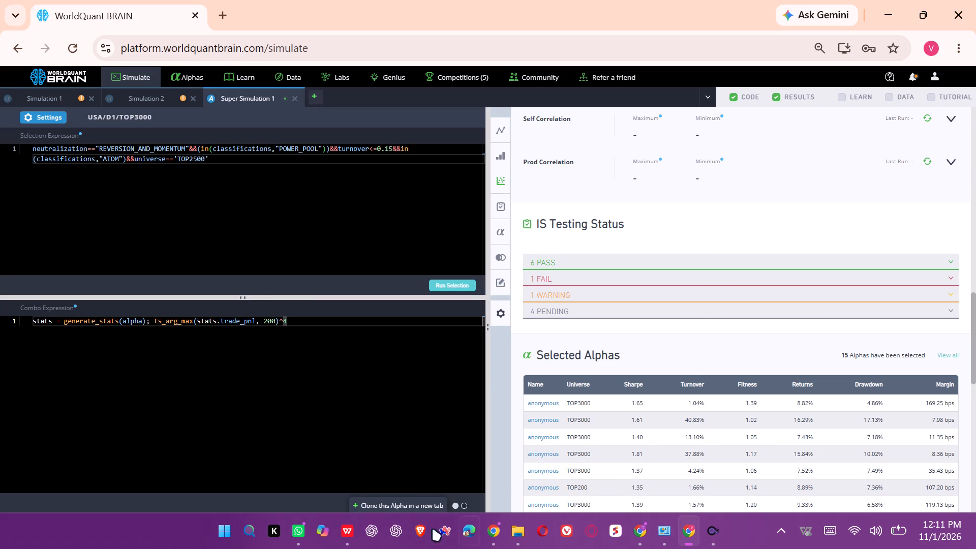
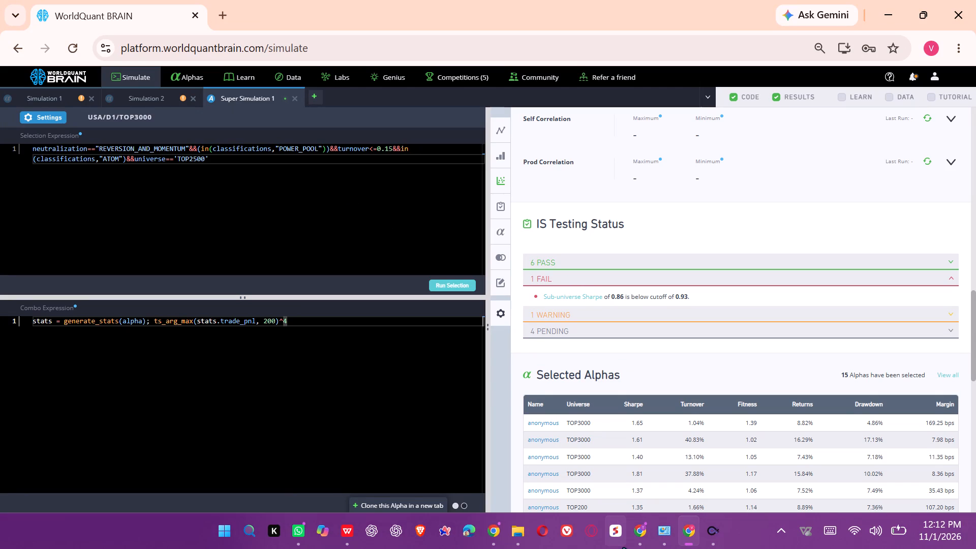
Replace the selection expression with expression 61 from the WPS document: in(classifications,"ATOM")&&prod_correlation<=0.5&&in(datacategories,"model")&&turnover<=0.175.
{"action": "left_click", "coordinate": [354, 533]}
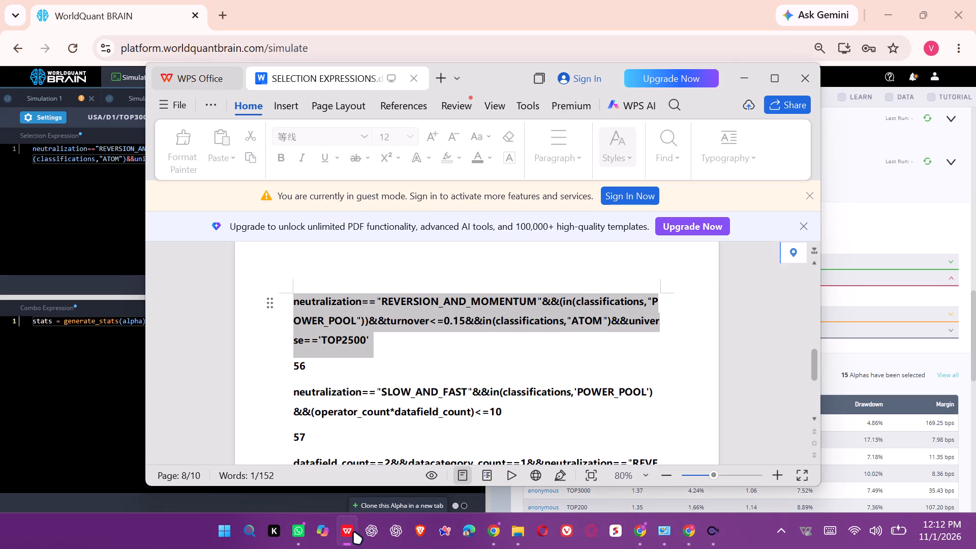
{"action": "scroll", "coordinate": [440, 363], "scroll_direction": "down", "scroll_amount": 5}
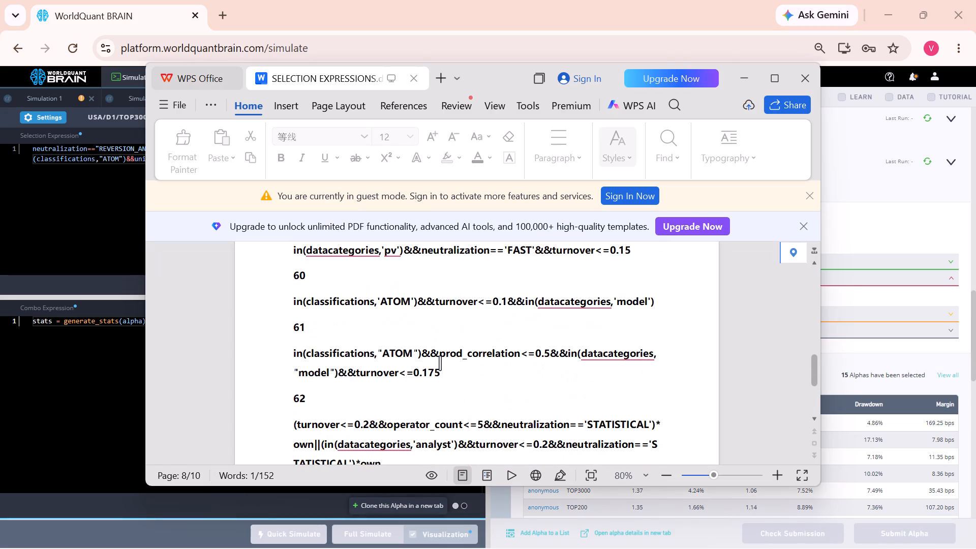
{"action": "left_click_drag", "start_coordinate": [458, 377], "coordinate": [293, 352]}
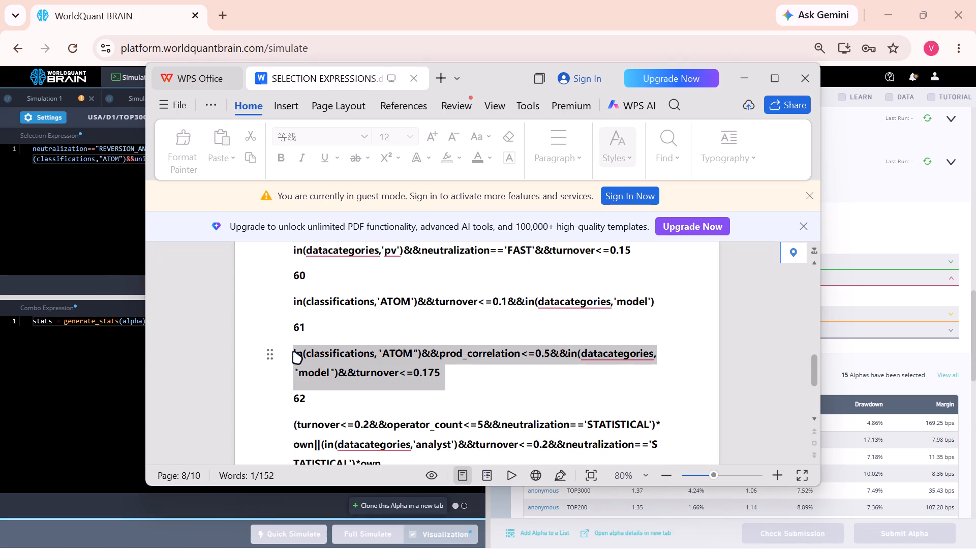
{"action": "key", "text": "ctrl+c"}
{"action": "left_click", "coordinate": [740, 72]}
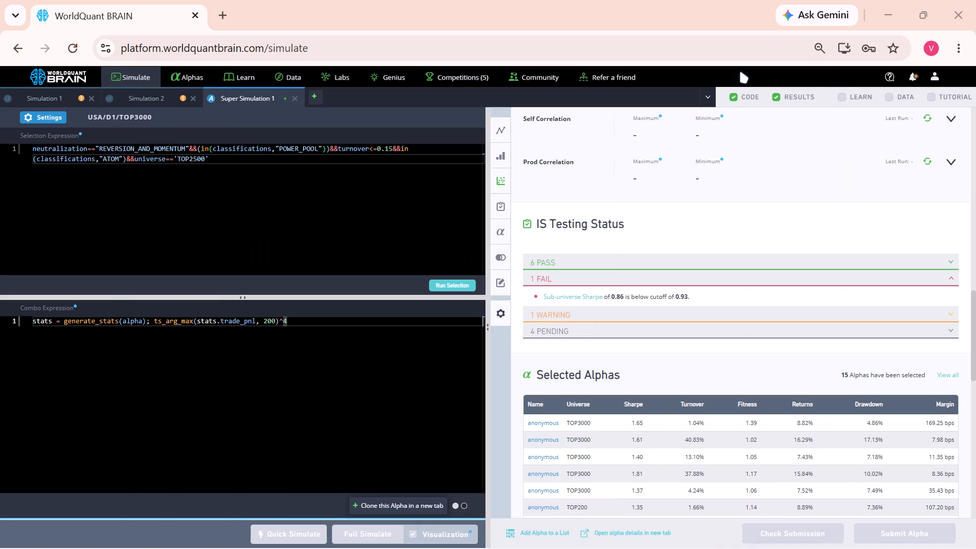
{"action": "left_click", "coordinate": [396, 226]}
{"action": "key", "text": "ctrl+a"}
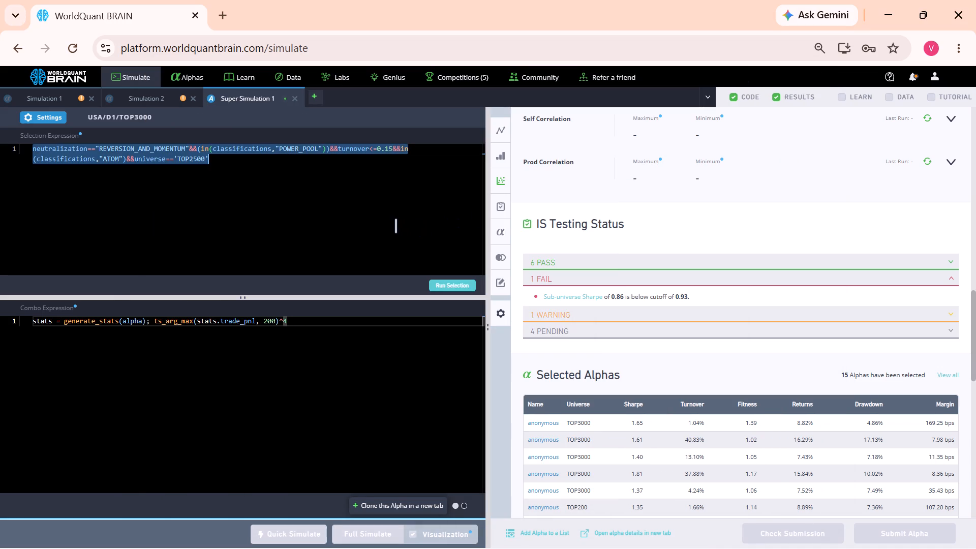
{"action": "key", "text": "BackSpace"}
{"action": "key", "text": "ctrl+v"}
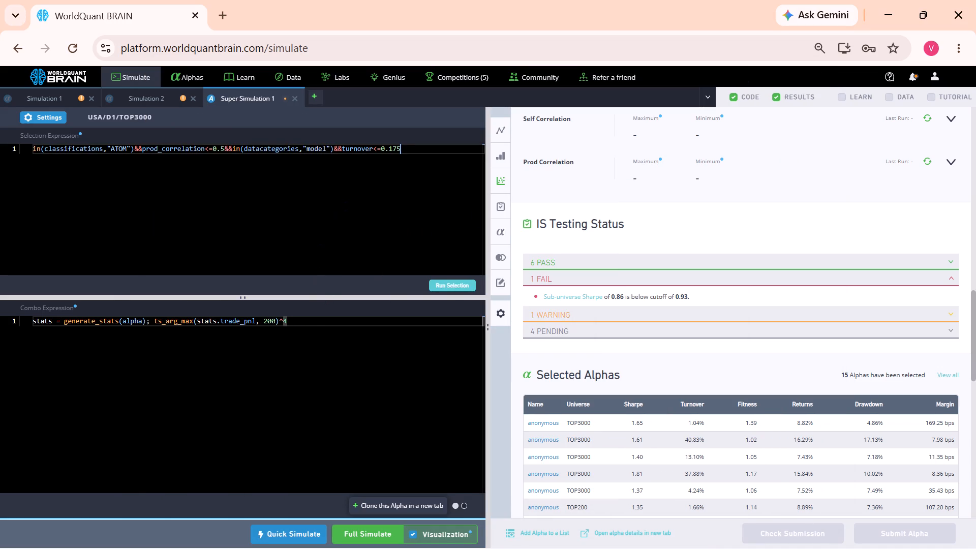
Remove the ^4 exponent from the end of the combo expression and run a full simulation.
{"action": "left_click", "coordinate": [310, 315]}
{"action": "left_click", "coordinate": [304, 318]}
{"action": "key", "text": "BackSpace"}
{"action": "key", "text": "BackSpace"}
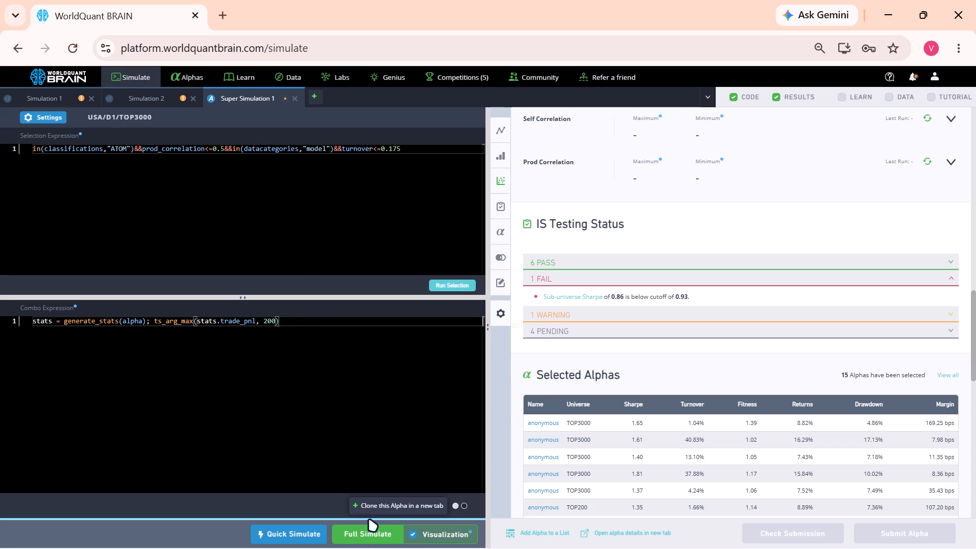
{"action": "left_click", "coordinate": [360, 536]}
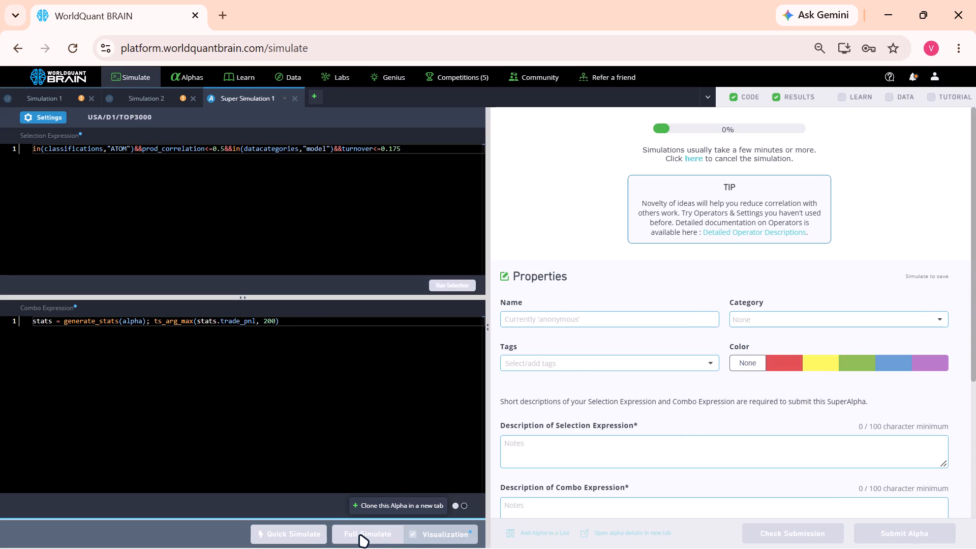
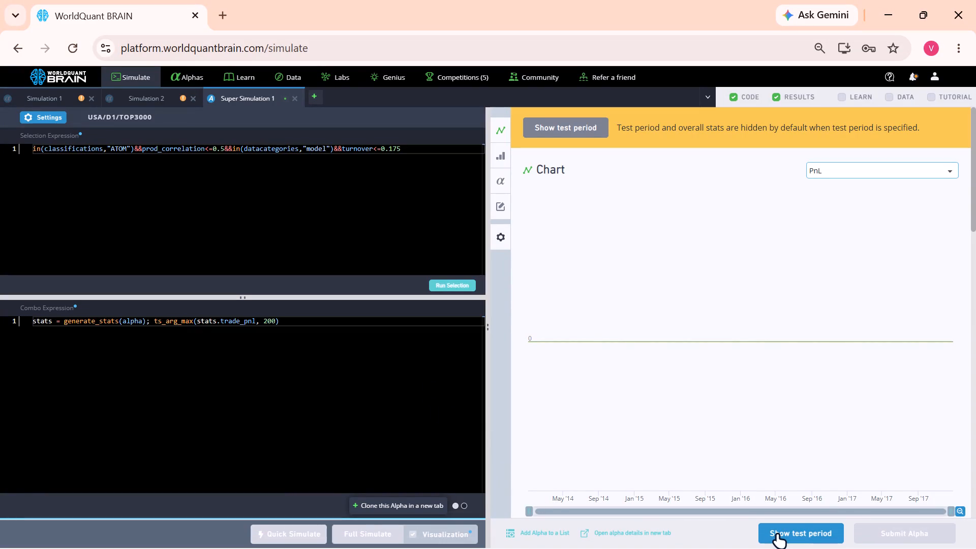
Show the test period results, review the IS summary and testing status, and run the Prod Correlation check.
{"action": "left_click", "coordinate": [778, 534]}
{"action": "scroll", "coordinate": [806, 470], "scroll_direction": "down", "scroll_amount": 2}
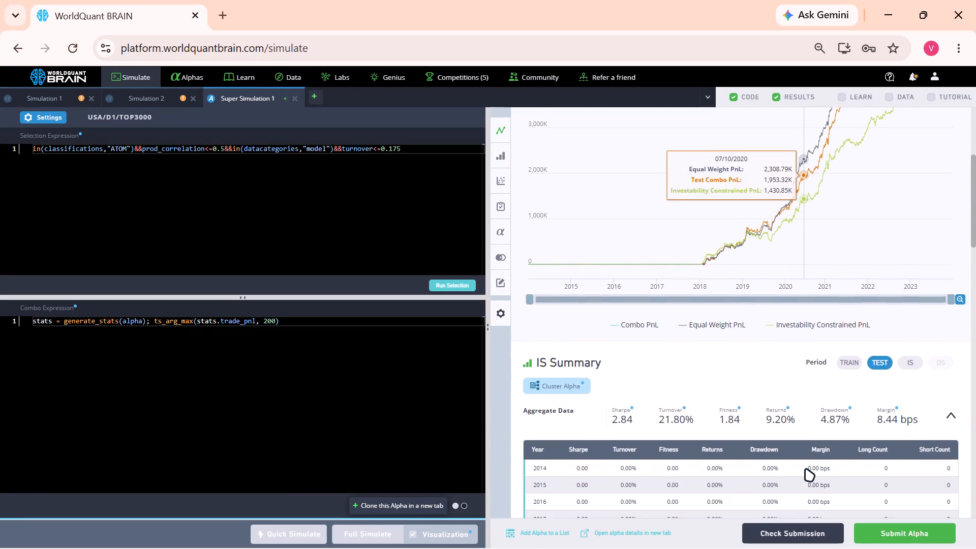
{"action": "scroll", "coordinate": [806, 470], "scroll_direction": "down", "scroll_amount": 1}
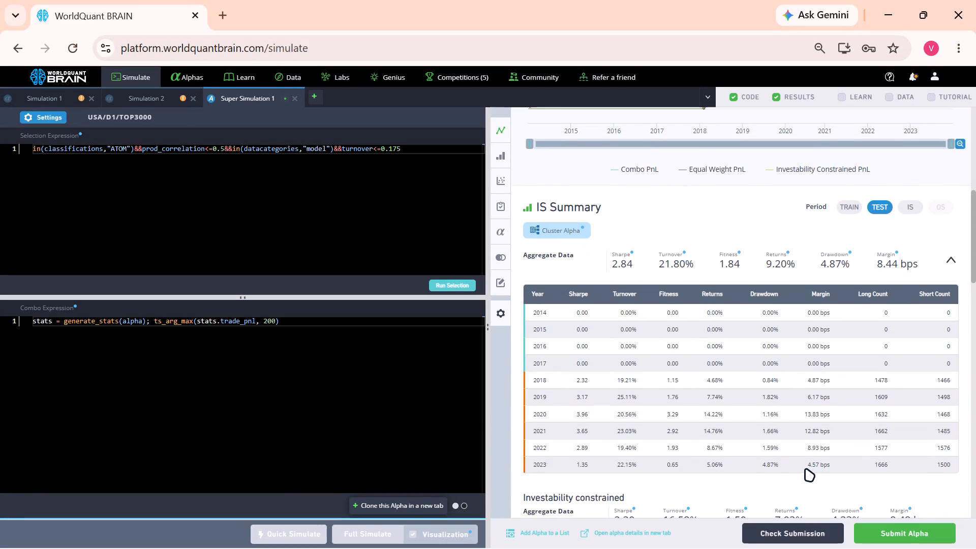
{"action": "scroll", "coordinate": [794, 430], "scroll_direction": "down", "scroll_amount": 4}
{"action": "scroll", "coordinate": [794, 430], "scroll_direction": "up", "scroll_amount": 3}
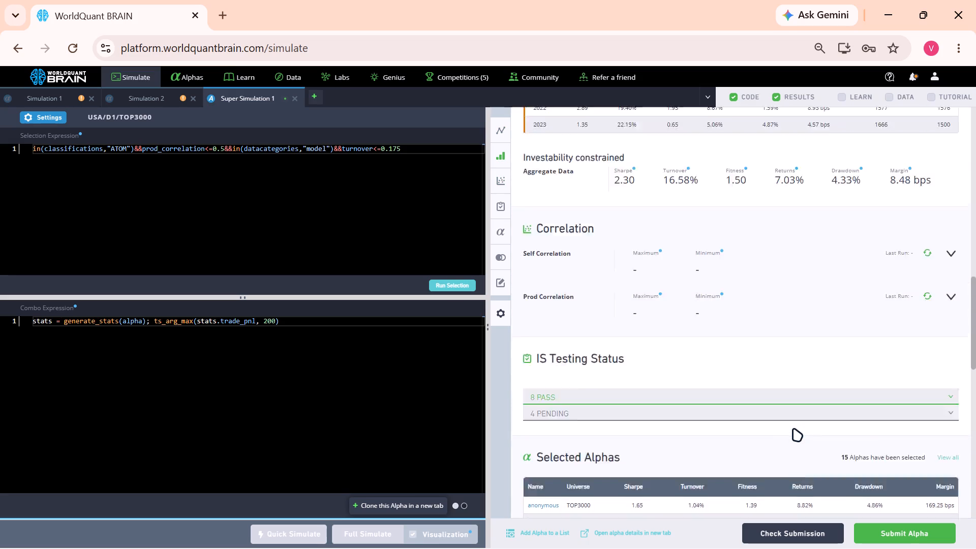
{"action": "scroll", "coordinate": [794, 430], "scroll_direction": "down", "scroll_amount": 3}
{"action": "left_click", "coordinate": [927, 339]}
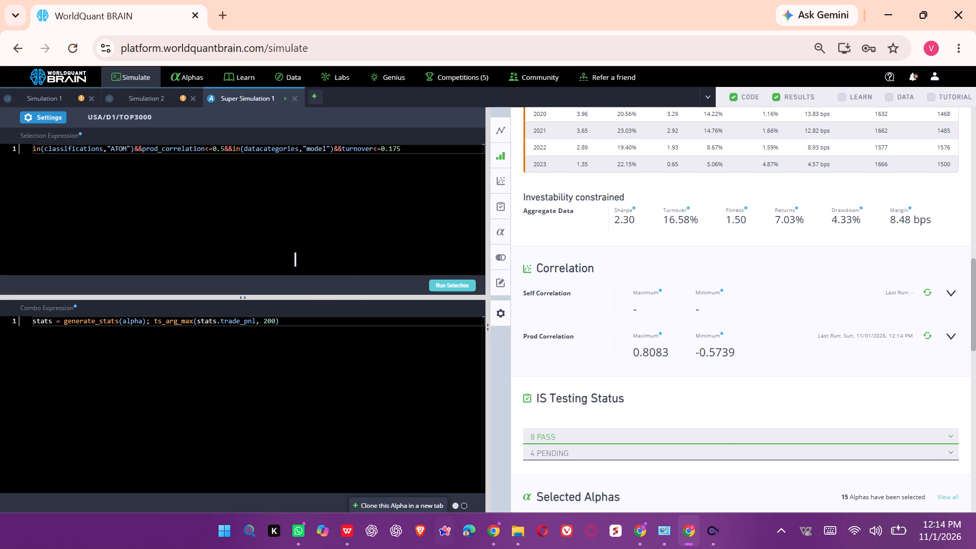
Set the combo neutralization to Slow + Fast Factors, apply the settings, and run a full simulation.
{"action": "left_click", "coordinate": [55, 118]}
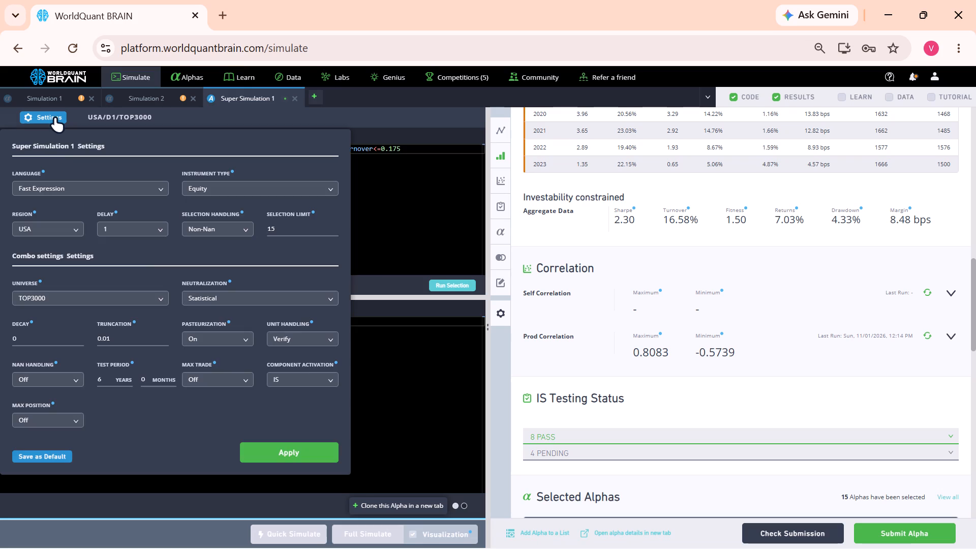
{"action": "left_click", "coordinate": [207, 294]}
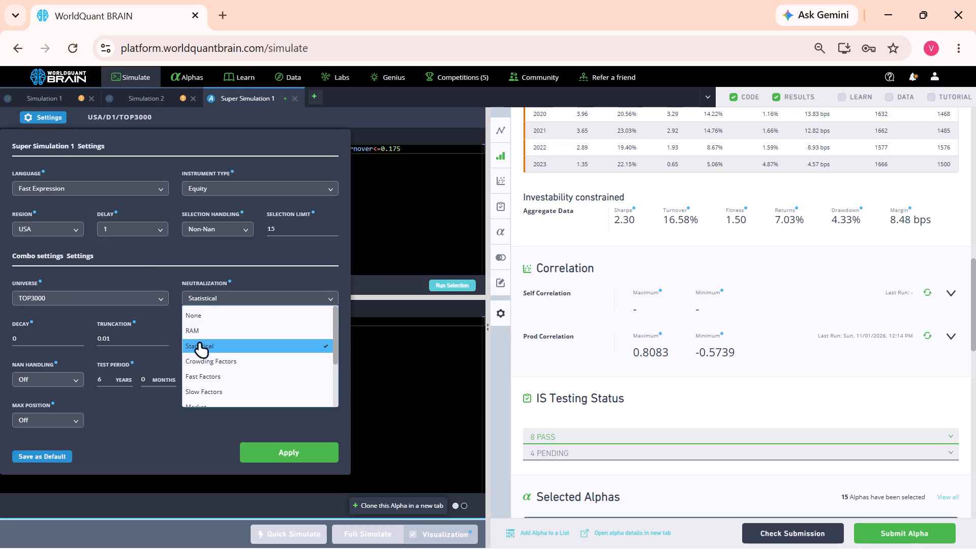
{"action": "scroll", "coordinate": [206, 373], "scroll_direction": "down", "scroll_amount": 1}
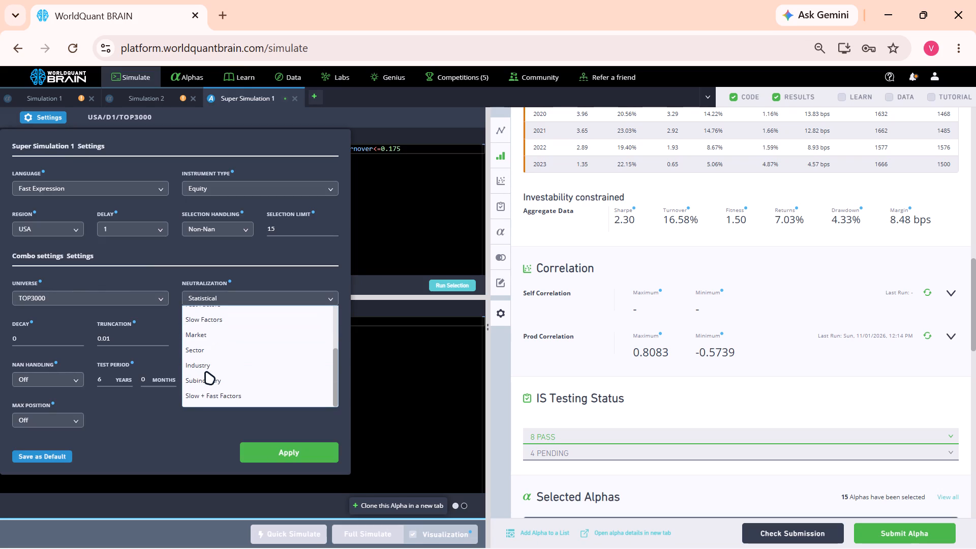
{"action": "left_click", "coordinate": [205, 393]}
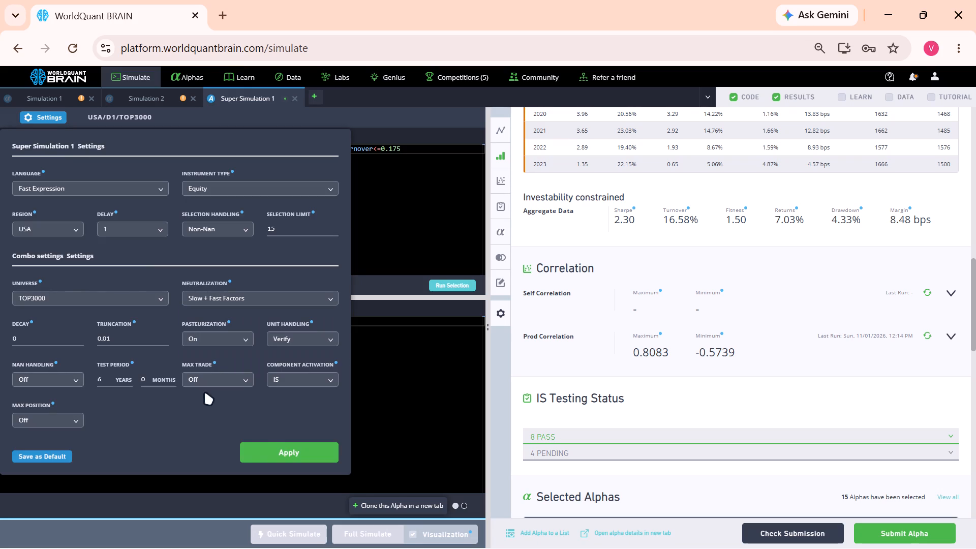
{"action": "left_click", "coordinate": [266, 448]}
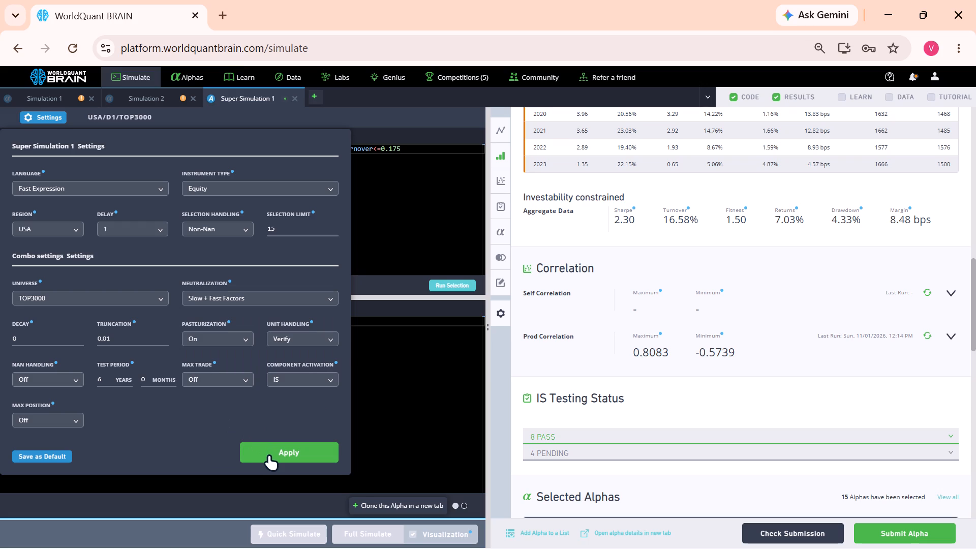
{"action": "left_click", "coordinate": [269, 456]}
{"action": "left_click", "coordinate": [274, 449]}
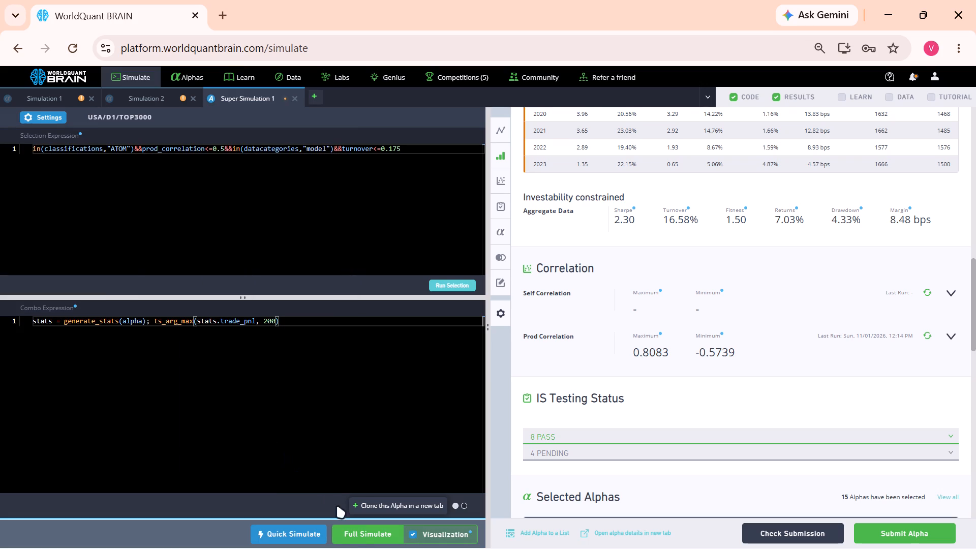
{"action": "left_click", "coordinate": [358, 532]}
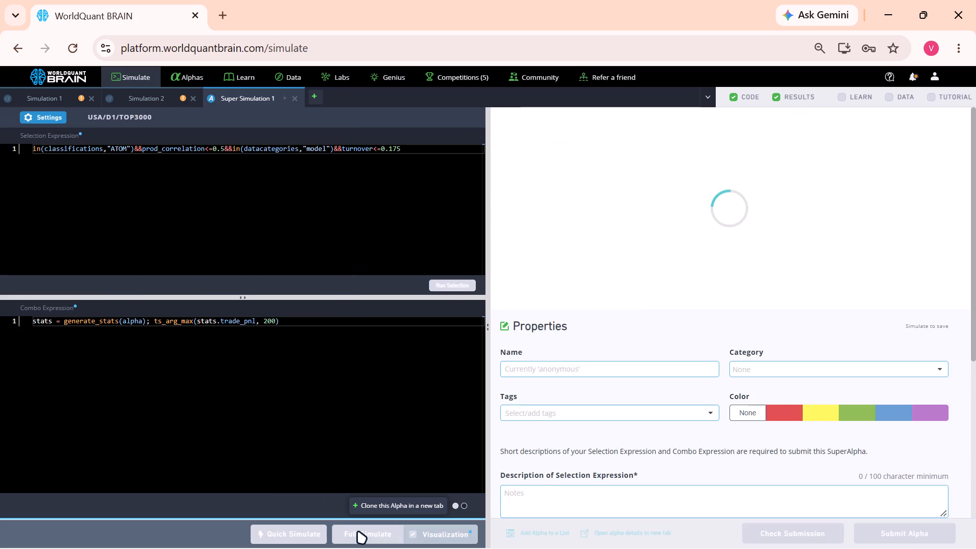
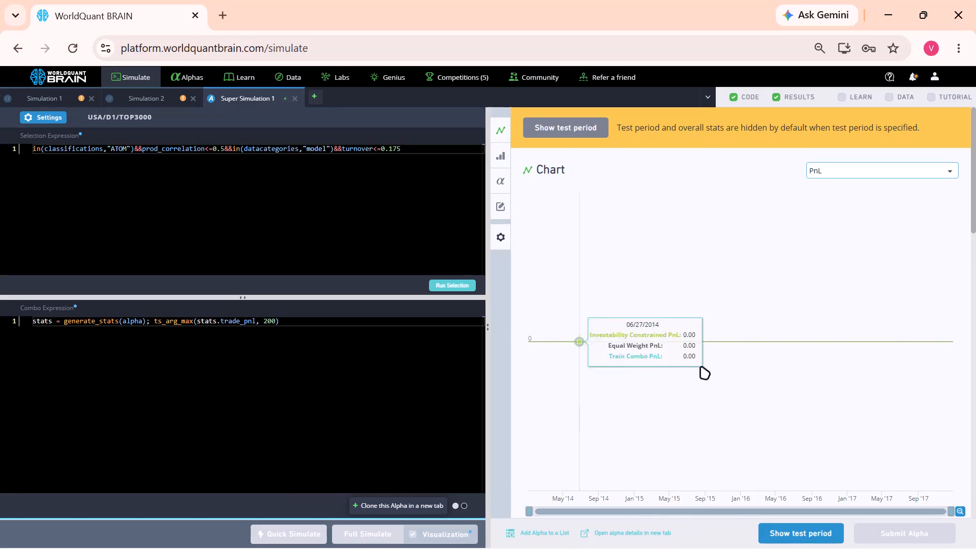
Show the test period results and review the IS testing status and selected alphas of the simulated SuperAlpha.
{"action": "left_click", "coordinate": [806, 528]}
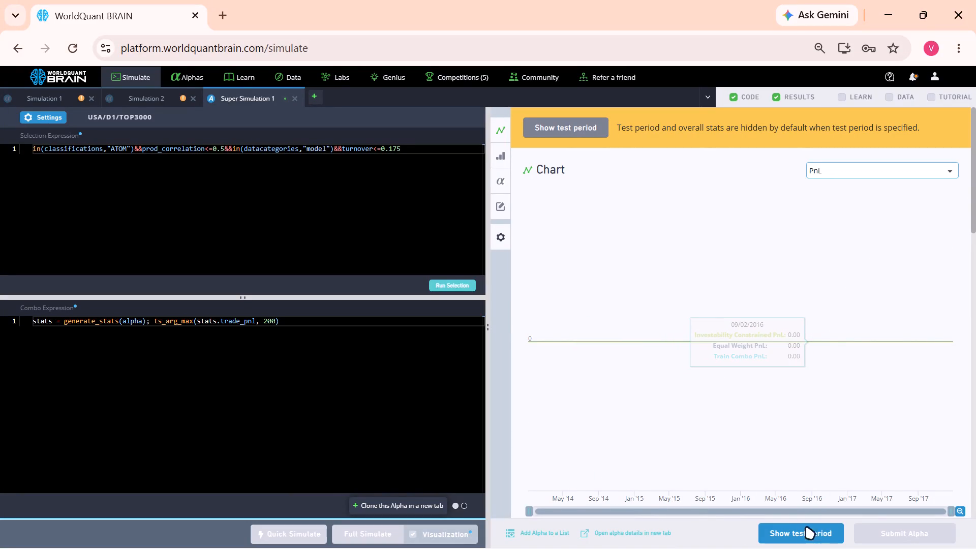
{"action": "scroll", "coordinate": [764, 413], "scroll_direction": "down", "scroll_amount": 4}
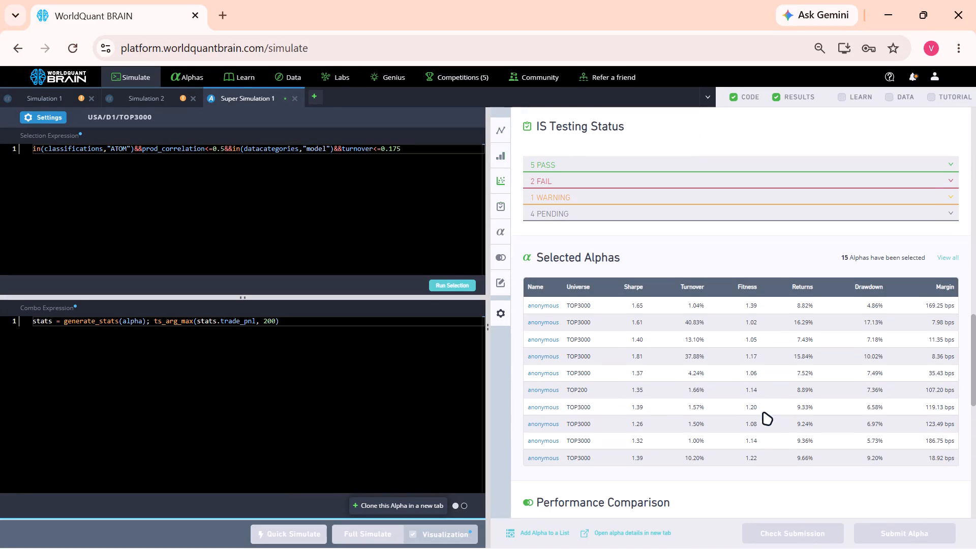
{"action": "scroll", "coordinate": [764, 413], "scroll_direction": "down", "scroll_amount": 1}
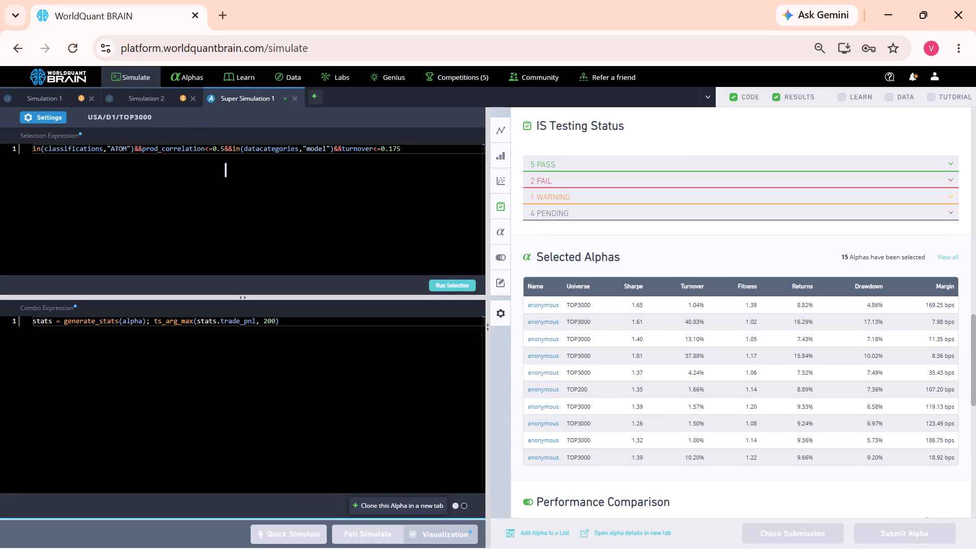
{"action": "left_click", "coordinate": [51, 120]}
{"action": "left_click", "coordinate": [51, 120]}
Open the submitted alphas list and filter it by submission date from 10/26/2026 to 11/01.
{"action": "left_click", "coordinate": [196, 74]}
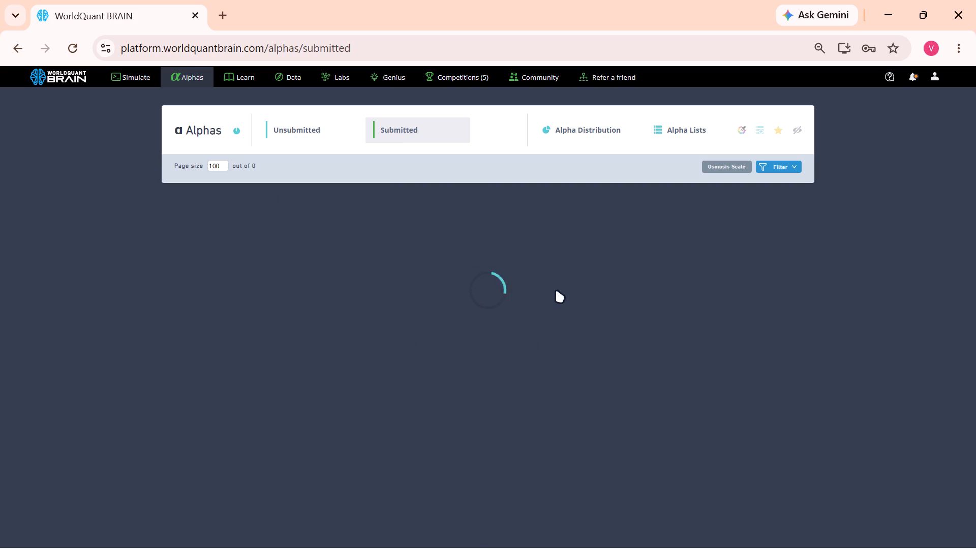
{"action": "left_click", "coordinate": [917, 74]}
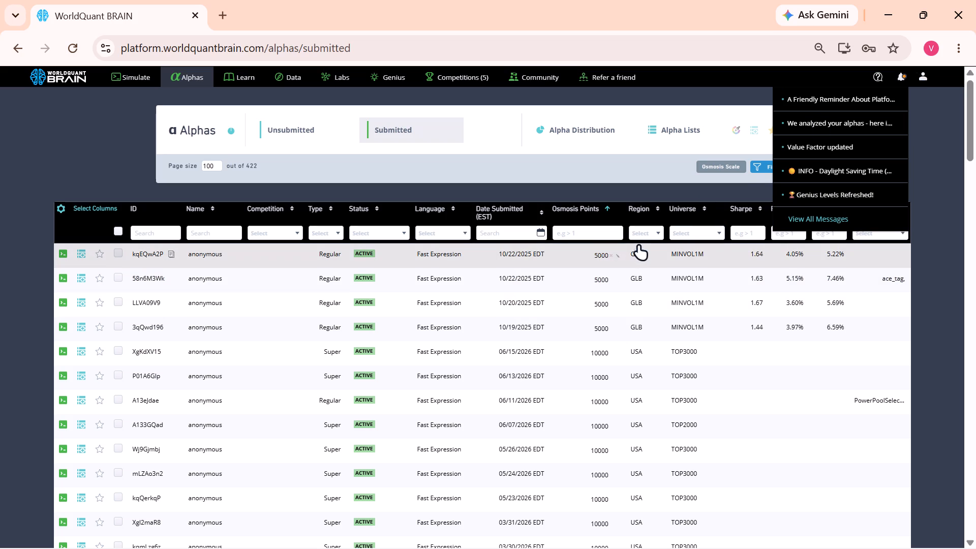
{"action": "left_click", "coordinate": [566, 230]}
{"action": "left_click", "coordinate": [588, 232]}
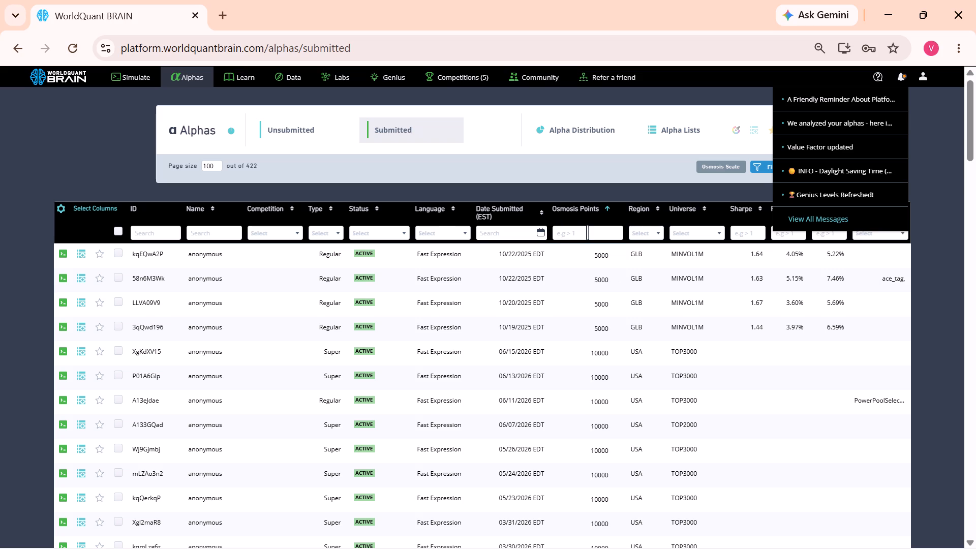
{"action": "left_click", "coordinate": [496, 236]}
{"action": "left_click", "coordinate": [747, 282]}
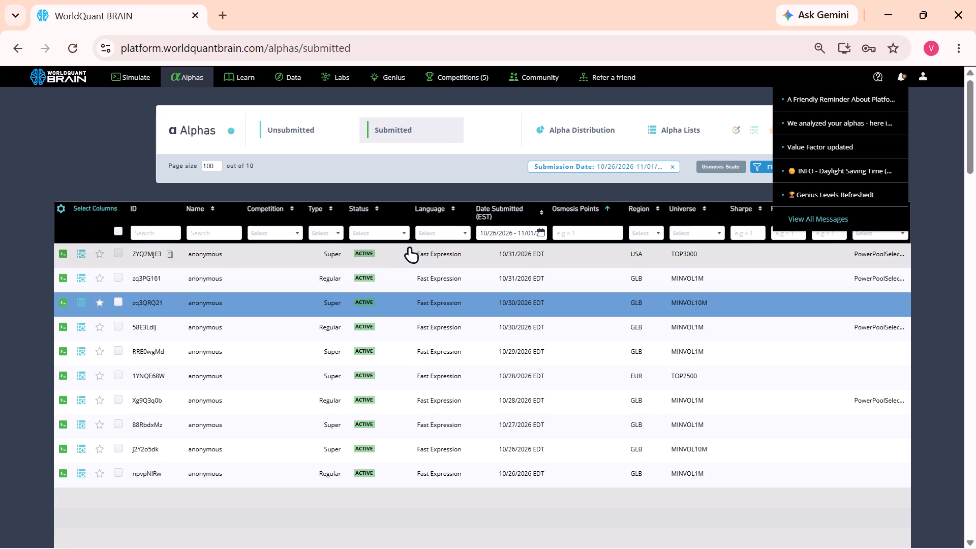
Open the USA TOP3000 SuperAlpha submitted on 10/31/2026 and clone it into a new simulation.
{"action": "left_click", "coordinate": [410, 248]}
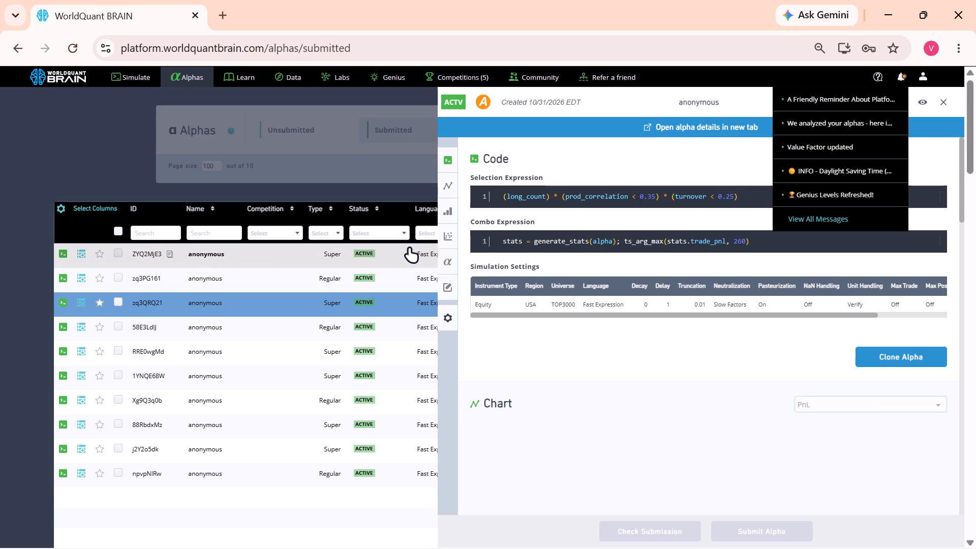
{"action": "left_click", "coordinate": [890, 348]}
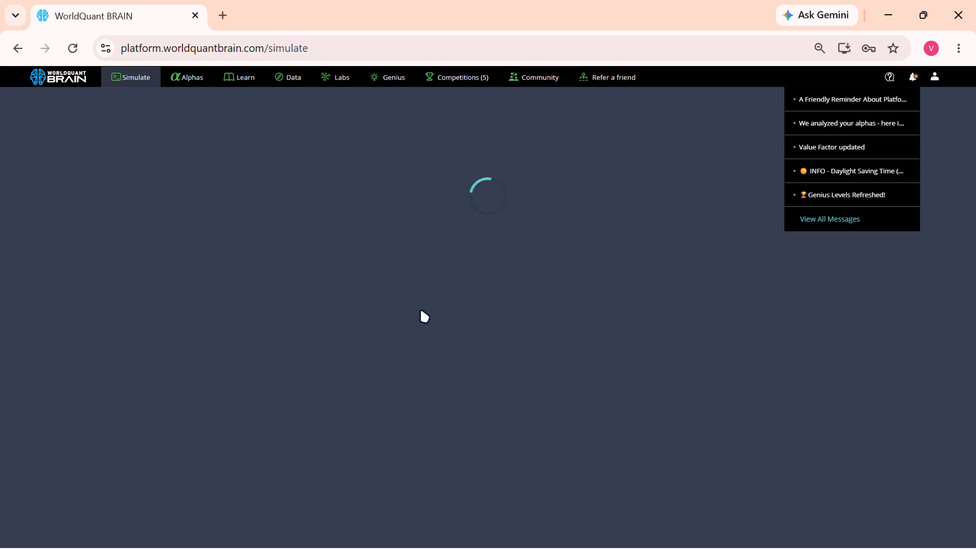
{"action": "left_click", "coordinate": [908, 79]}
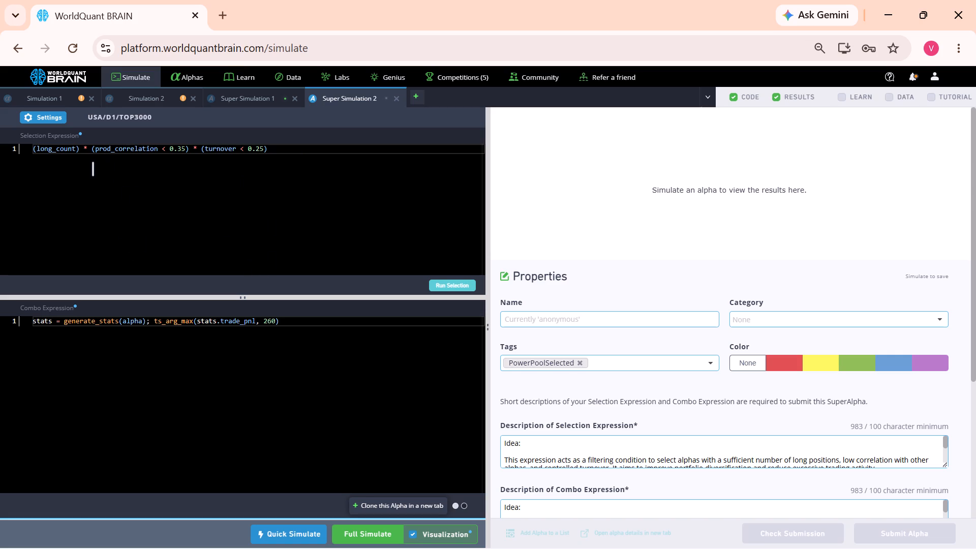
Set the cloned simulation's selection limit to 30 and combo neutralization to Fast Factors, and apply the settings.
{"action": "left_click", "coordinate": [41, 116]}
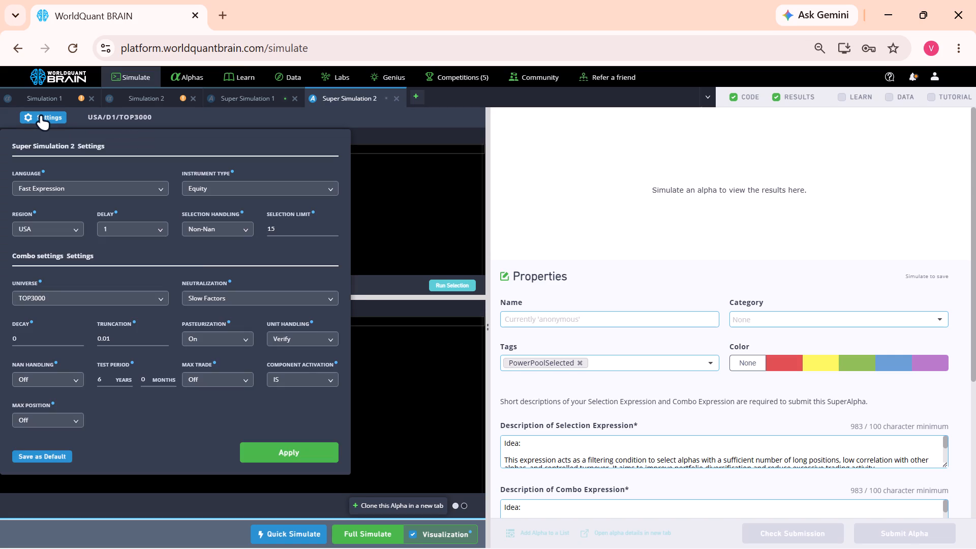
{"action": "left_click", "coordinate": [288, 227]}
{"action": "key", "text": "BackSpace"}
{"action": "key", "text": "BackSpace"}
{"action": "type", "text": "30"}
{"action": "left_click", "coordinate": [203, 303]}
{"action": "left_click", "coordinate": [202, 376]}
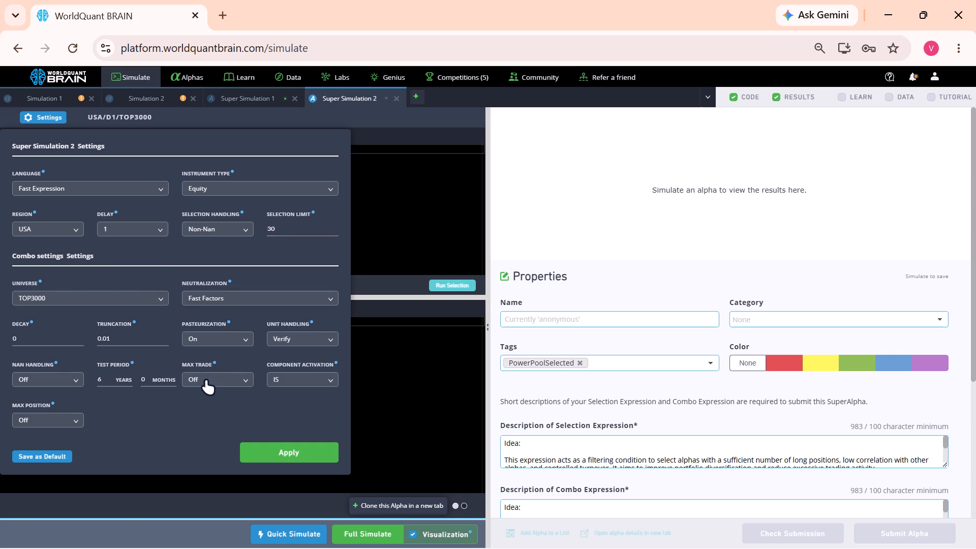
{"action": "left_click", "coordinate": [288, 454]}
{"action": "left_click", "coordinate": [288, 454]}
{"action": "left_click", "coordinate": [269, 454]}
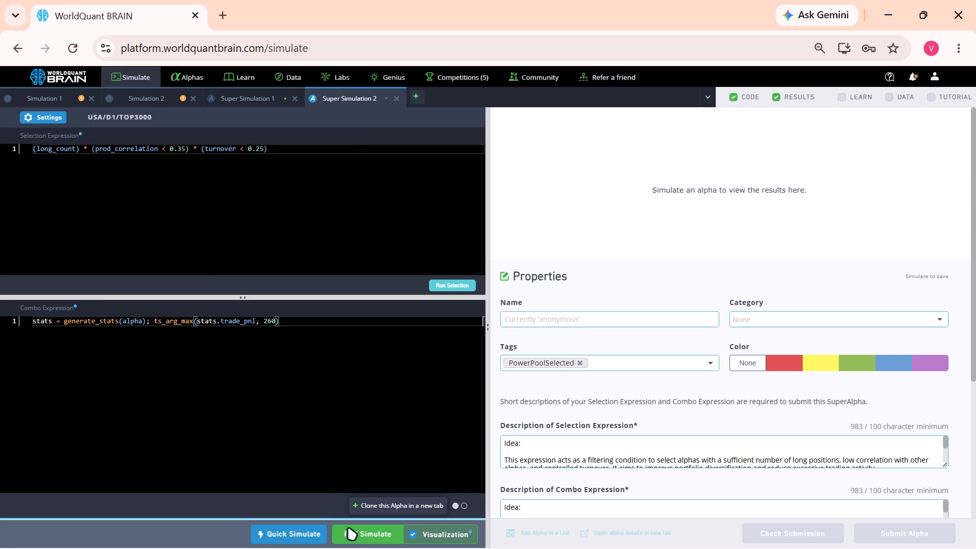
Run a full simulation of the cloned SuperAlpha.
{"action": "left_click", "coordinate": [355, 545]}
{"action": "left_click", "coordinate": [355, 536]}
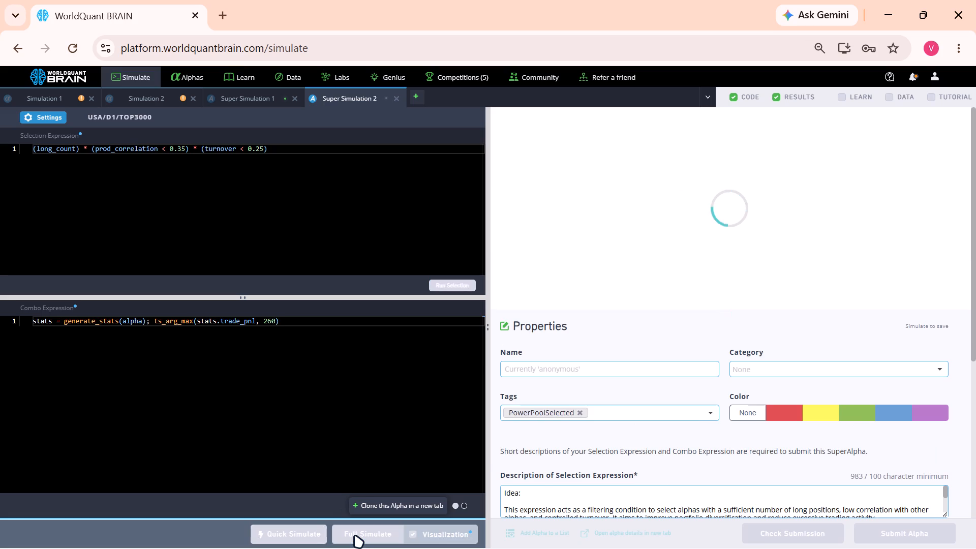
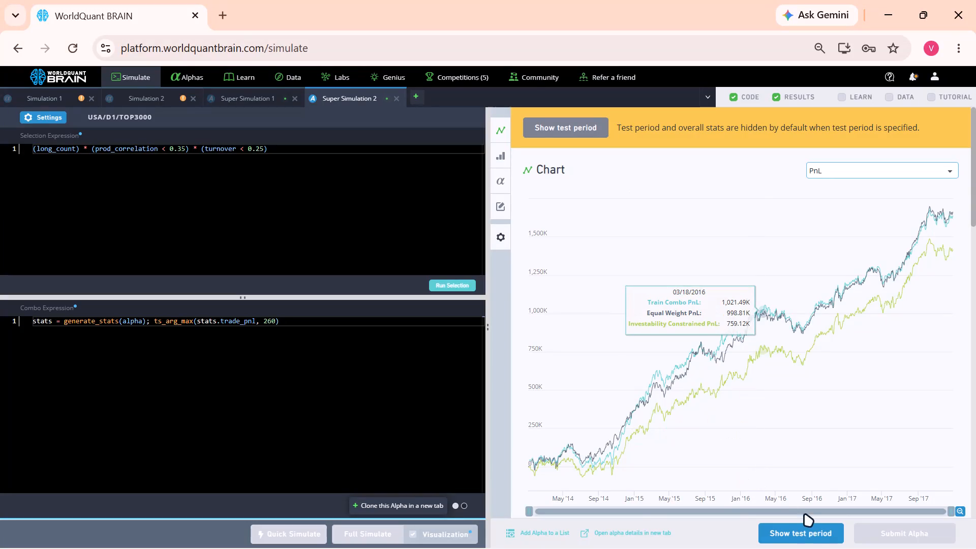
Reveal the SuperAlpha's test period results and switch the summary to the IS period to examine its yearly statistics.
{"action": "left_click", "coordinate": [803, 528]}
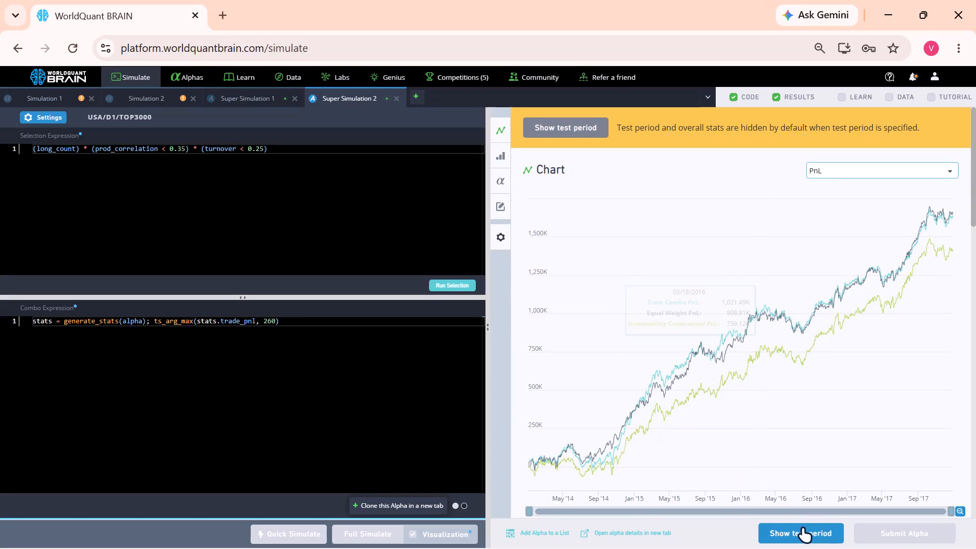
{"action": "scroll", "coordinate": [806, 441], "scroll_direction": "down", "scroll_amount": 3}
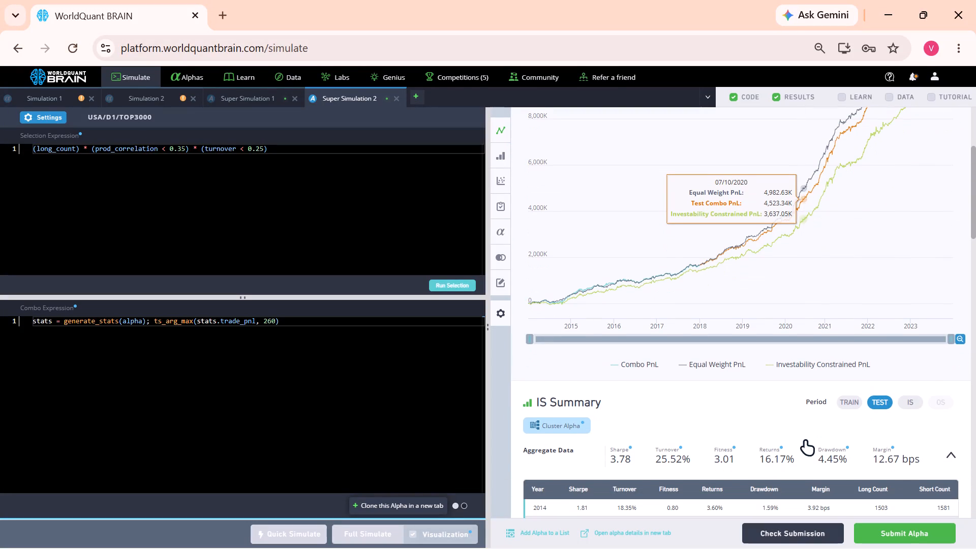
{"action": "left_click", "coordinate": [917, 396]}
{"action": "scroll", "coordinate": [795, 425], "scroll_direction": "down", "scroll_amount": 2}
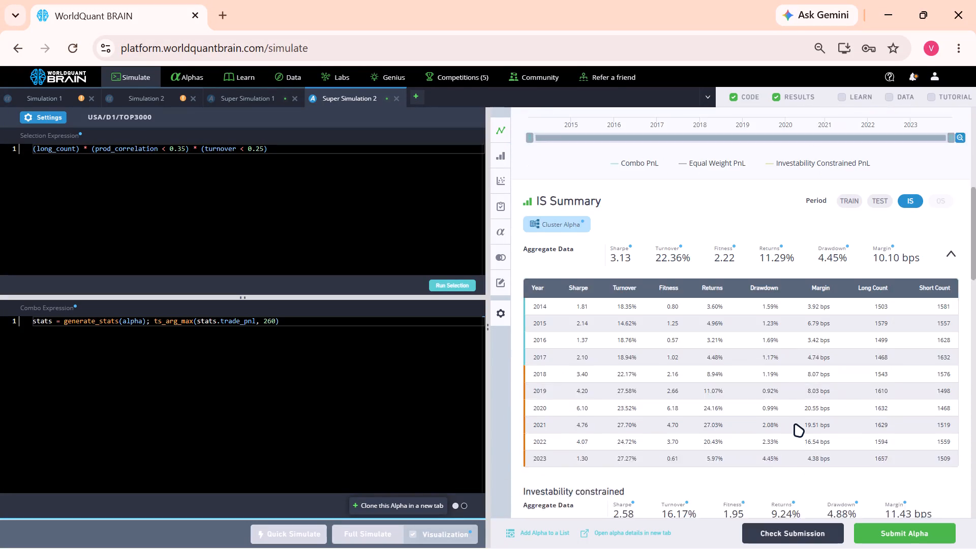
Run the production correlation check for the simulated SuperAlpha.
{"action": "scroll", "coordinate": [795, 425], "scroll_direction": "down", "scroll_amount": 3}
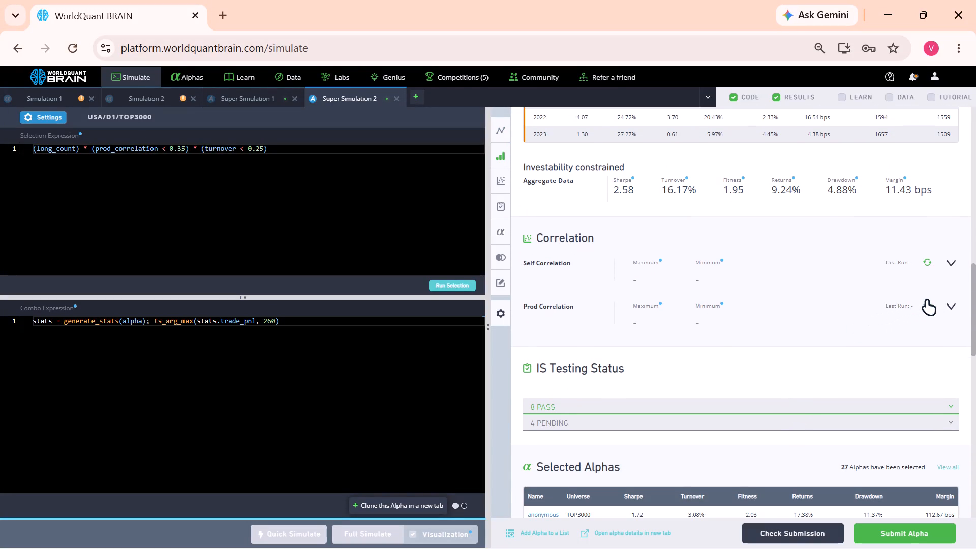
{"action": "left_click", "coordinate": [931, 302]}
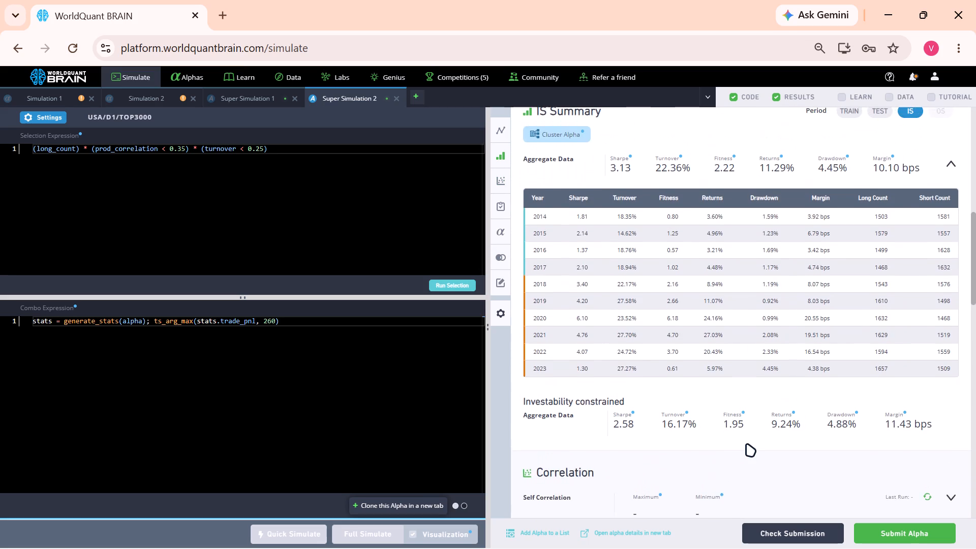
Set the ts_arg_max lookback in the combo expression to 160.
{"action": "left_click", "coordinate": [295, 325]}
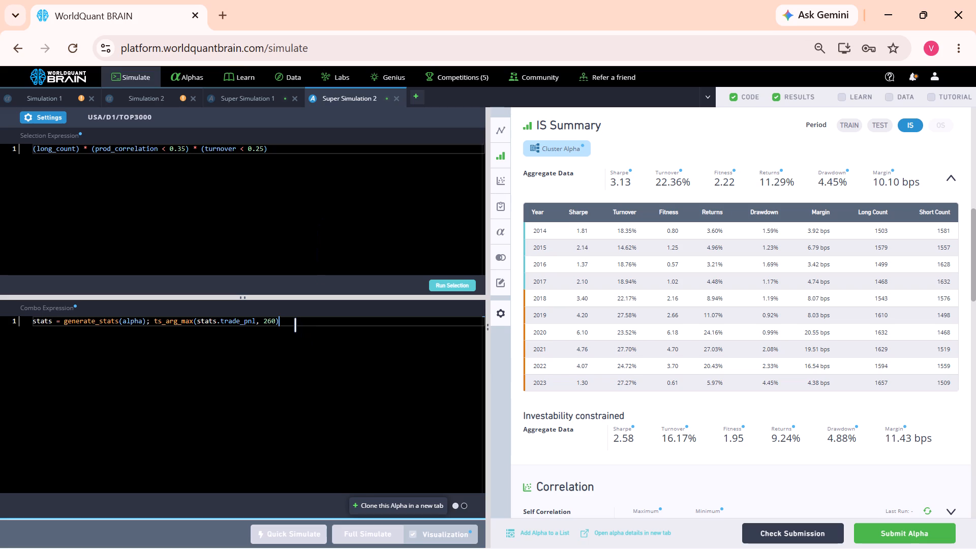
{"action": "left_click", "coordinate": [269, 325]}
{"action": "key", "text": "BackSpace"}
{"action": "key", "text": "1"}
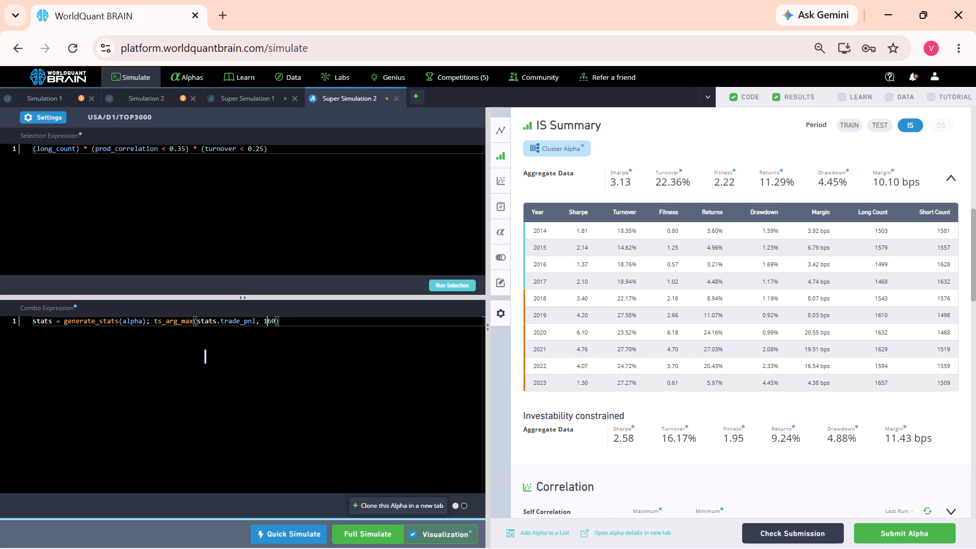
Set the prod_correlation threshold in the selection expression to 0.25 and rerun the selection.
{"action": "left_click", "coordinate": [182, 148]}
{"action": "key", "text": "BackSpace"}
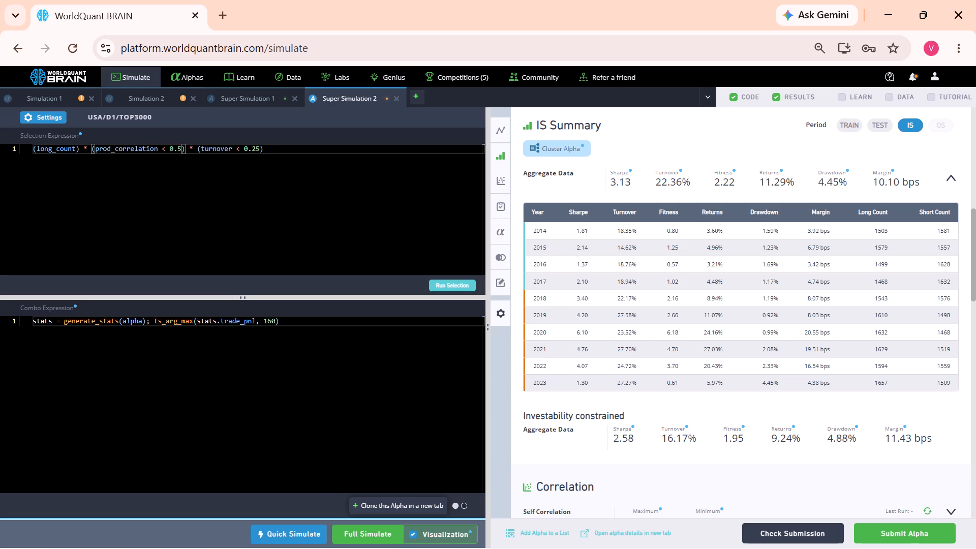
{"action": "key", "text": "2"}
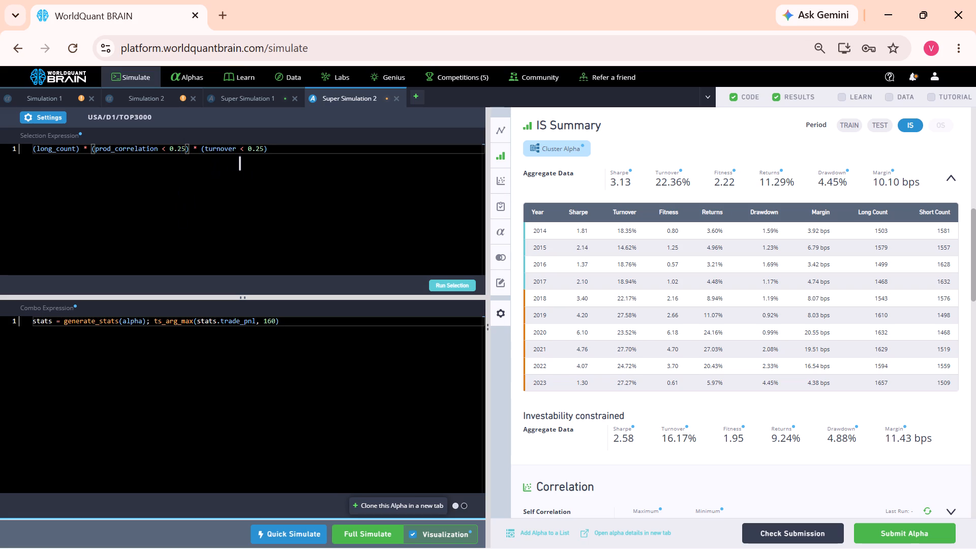
{"action": "left_click", "coordinate": [443, 285]}
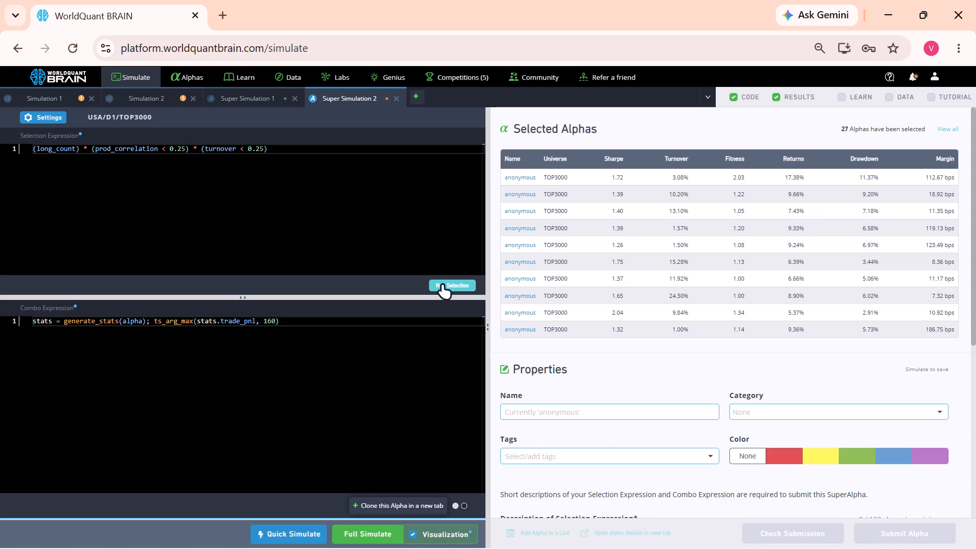
Run a full simulation of the SuperAlpha with the revised selection and combo expressions.
{"action": "left_click", "coordinate": [351, 542]}
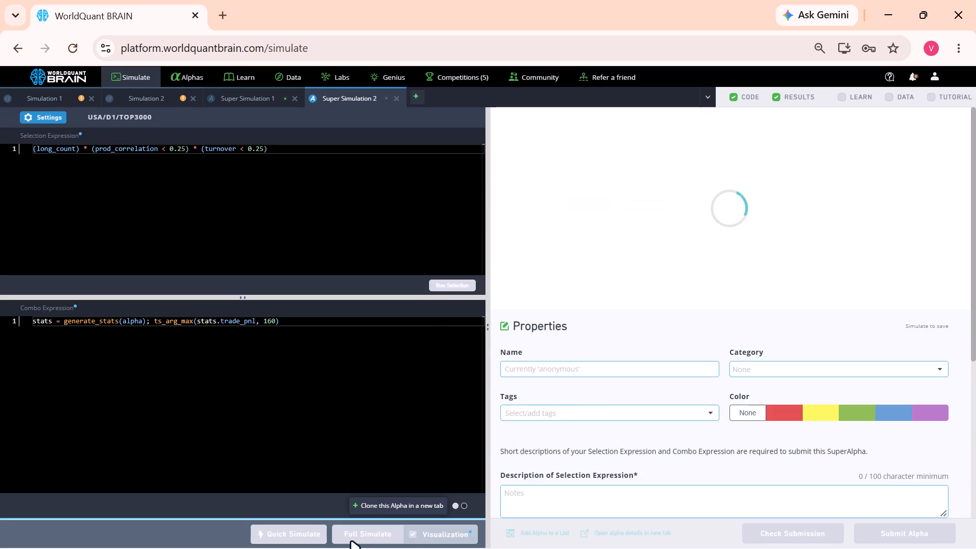
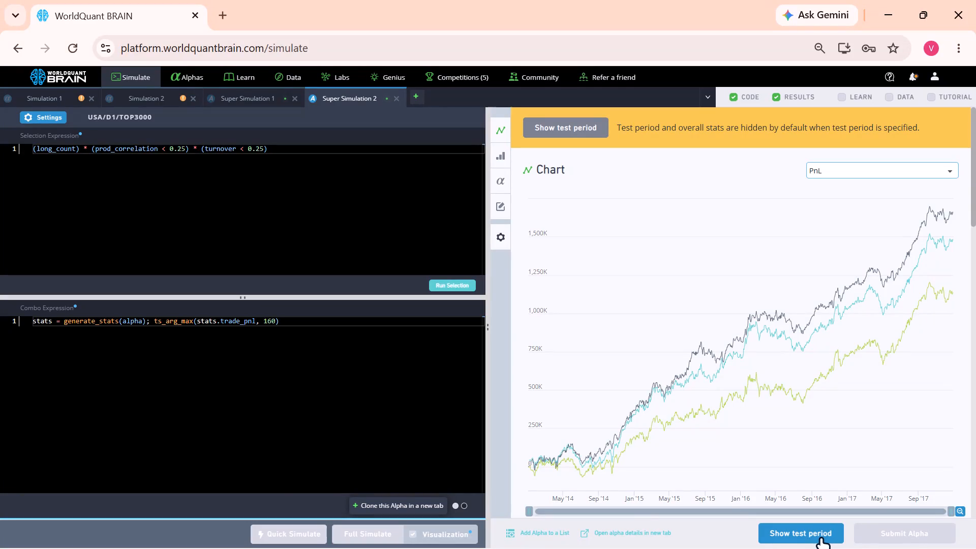
Reveal the test period results and examine the failed check in the IS Testing Status section.
{"action": "left_click", "coordinate": [821, 538]}
{"action": "scroll", "coordinate": [803, 444], "scroll_direction": "down", "scroll_amount": 1}
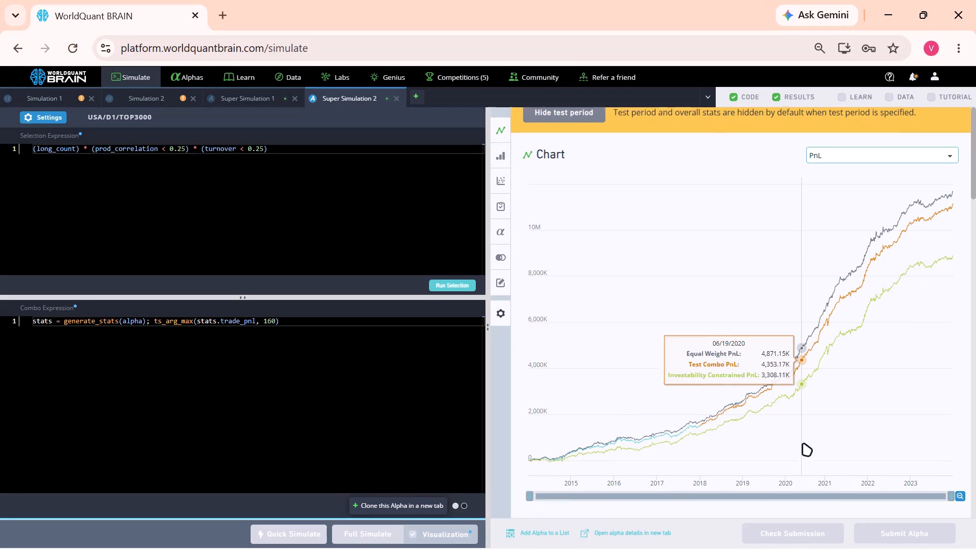
{"action": "scroll", "coordinate": [803, 444], "scroll_direction": "down", "scroll_amount": 6}
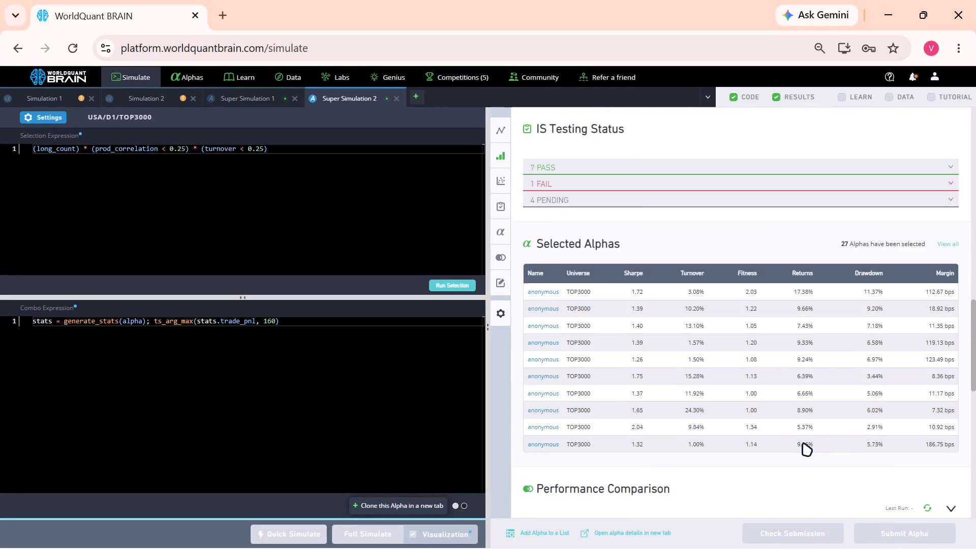
{"action": "scroll", "coordinate": [803, 444], "scroll_direction": "down", "scroll_amount": 1}
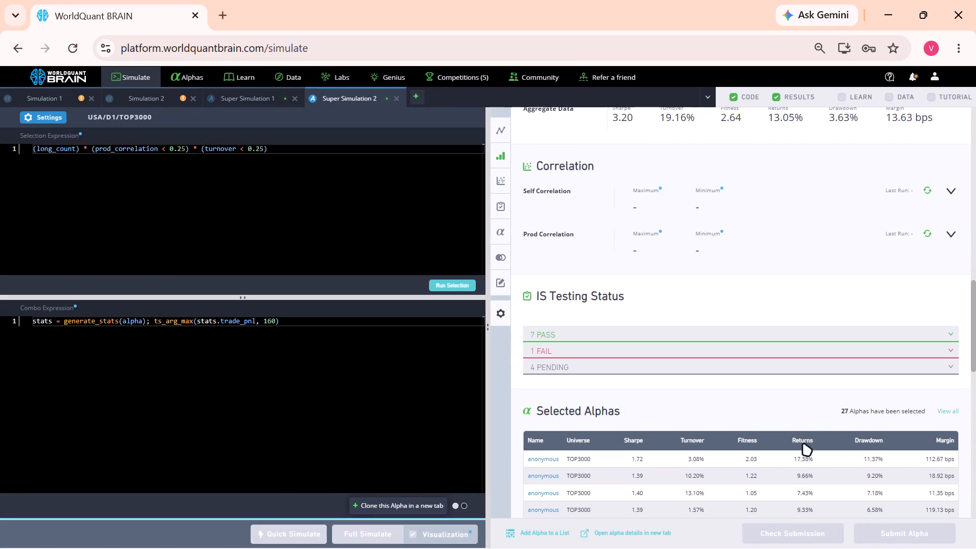
{"action": "left_click", "coordinate": [767, 347]}
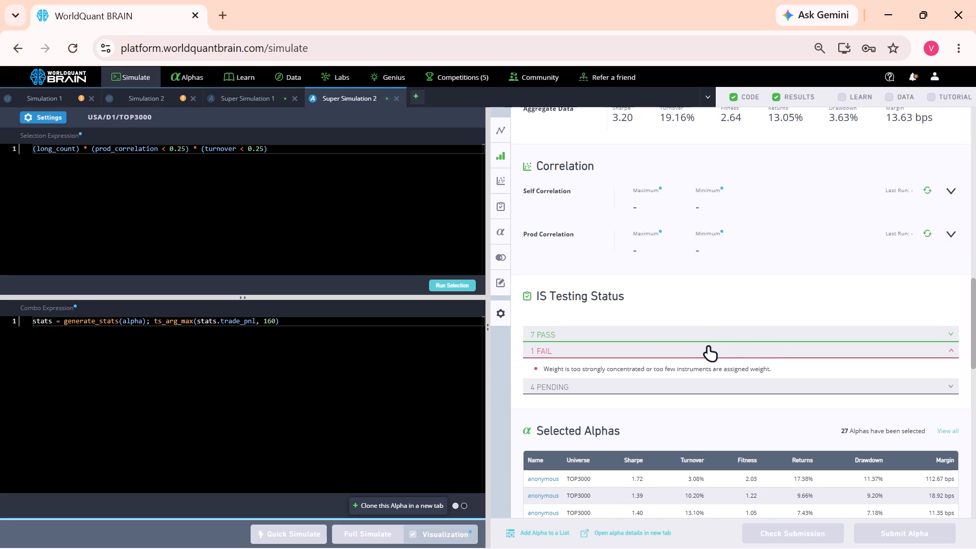
Set the prod_correlation threshold in the selection expression to 0.55 and start a full simulation.
{"action": "left_click", "coordinate": [181, 146]}
{"action": "key", "text": "BackSpace"}
{"action": "key", "text": "5"}
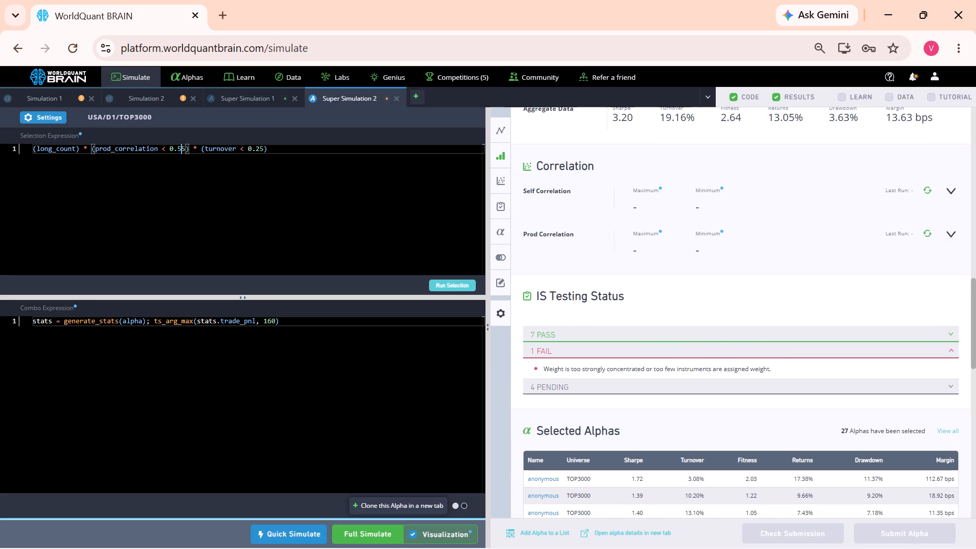
{"action": "left_click", "coordinate": [356, 528]}
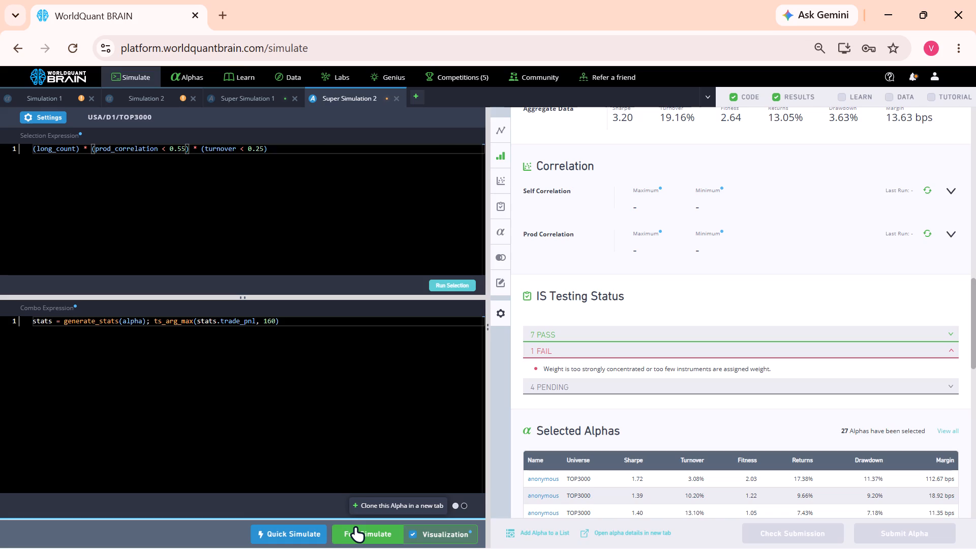
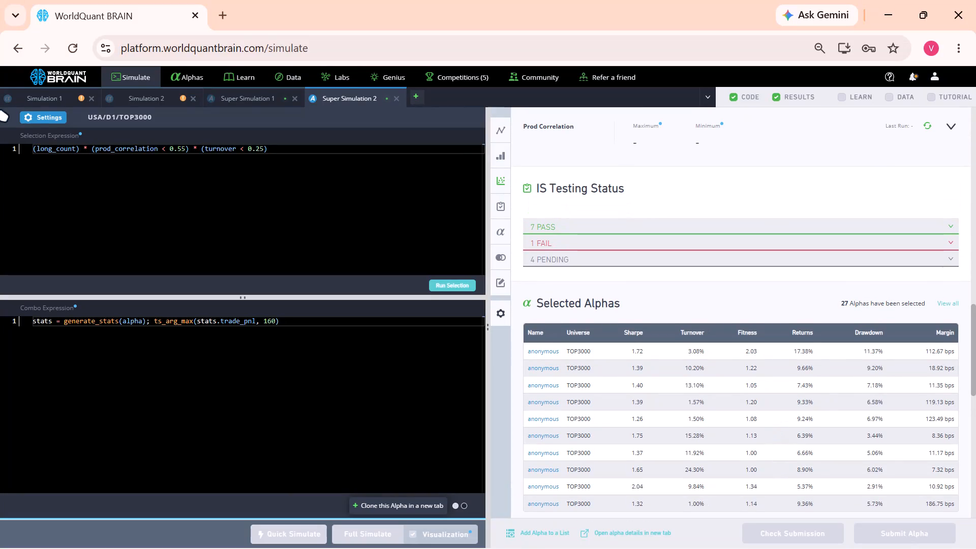
Set the selection limit to 24 in the Super Simulation 2 settings, apply it, and start a full simulation.
{"action": "left_click", "coordinate": [34, 112]}
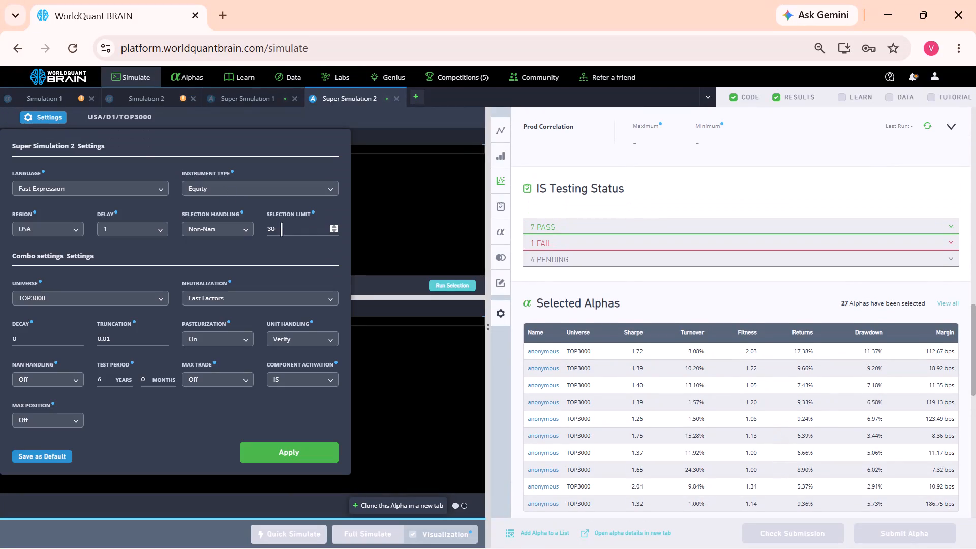
{"action": "left_click", "coordinate": [282, 229]}
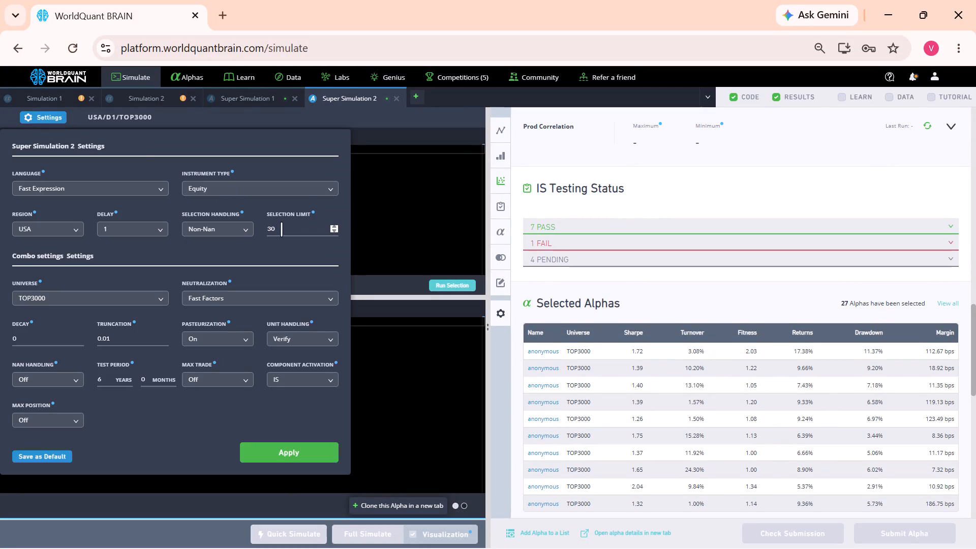
{"action": "key", "text": "BackSpace"}
{"action": "key", "text": "BackSpace"}
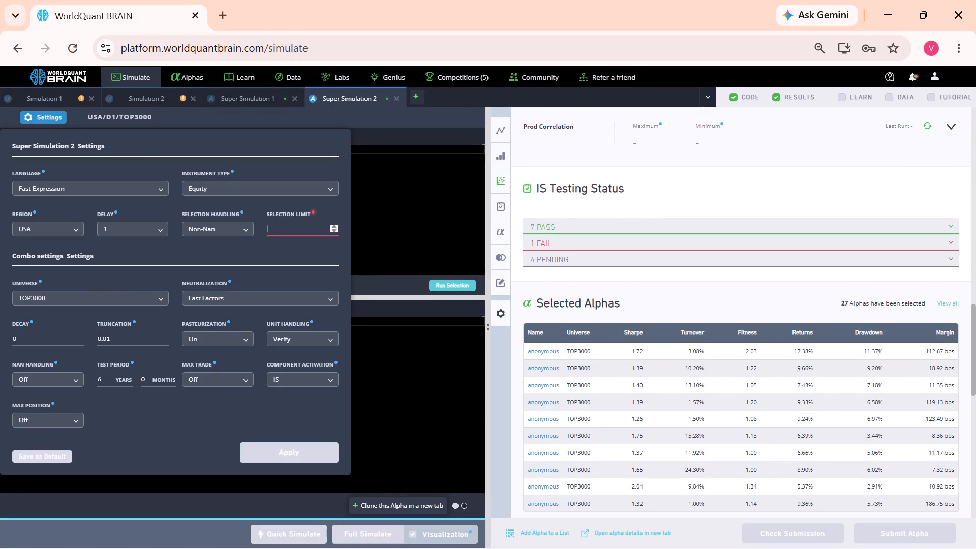
{"action": "key", "text": "1"}
{"action": "key", "text": "5"}
{"action": "key", "text": "BackSpace"}
{"action": "key", "text": "BackSpace"}
{"action": "key", "text": "2"}
{"action": "key", "text": "4"}
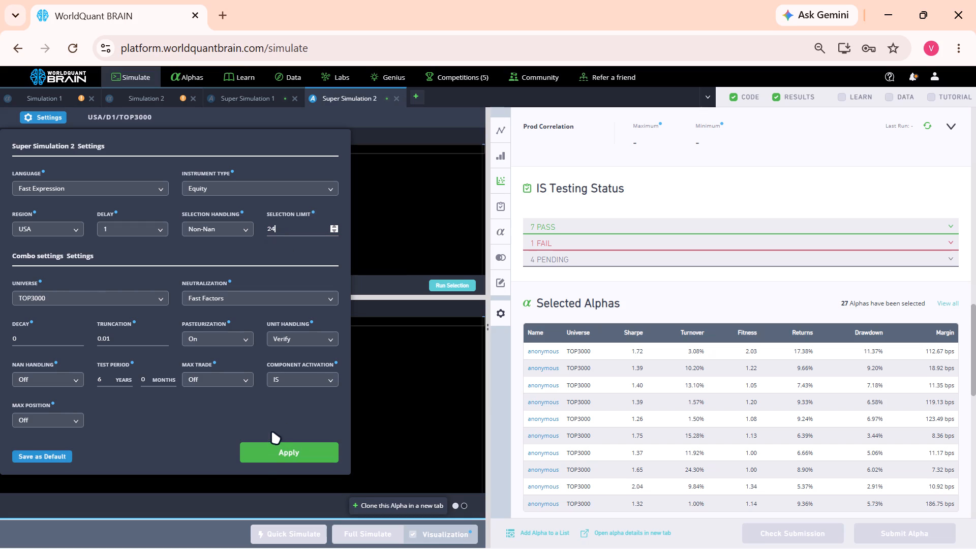
{"action": "left_click", "coordinate": [266, 453]}
{"action": "left_click", "coordinate": [265, 453]}
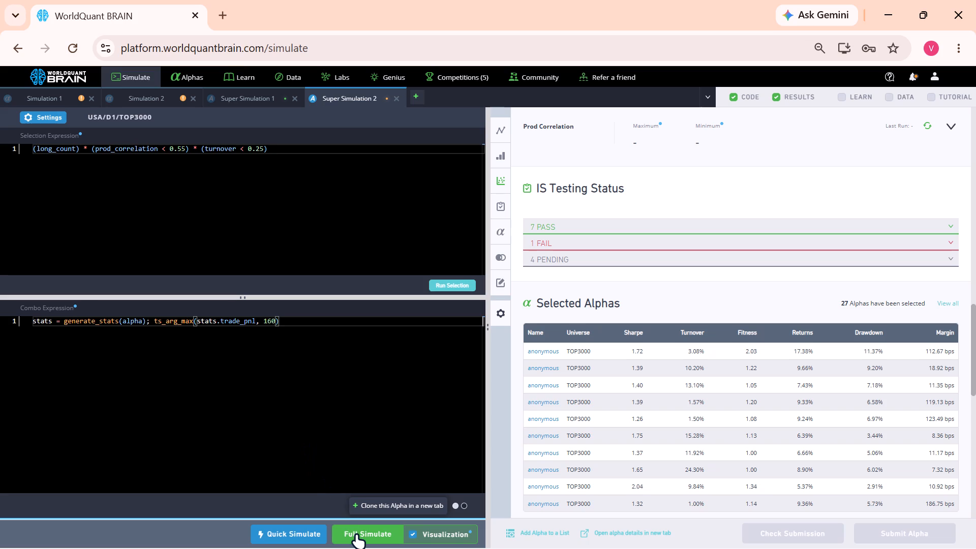
{"action": "left_click", "coordinate": [357, 535]}
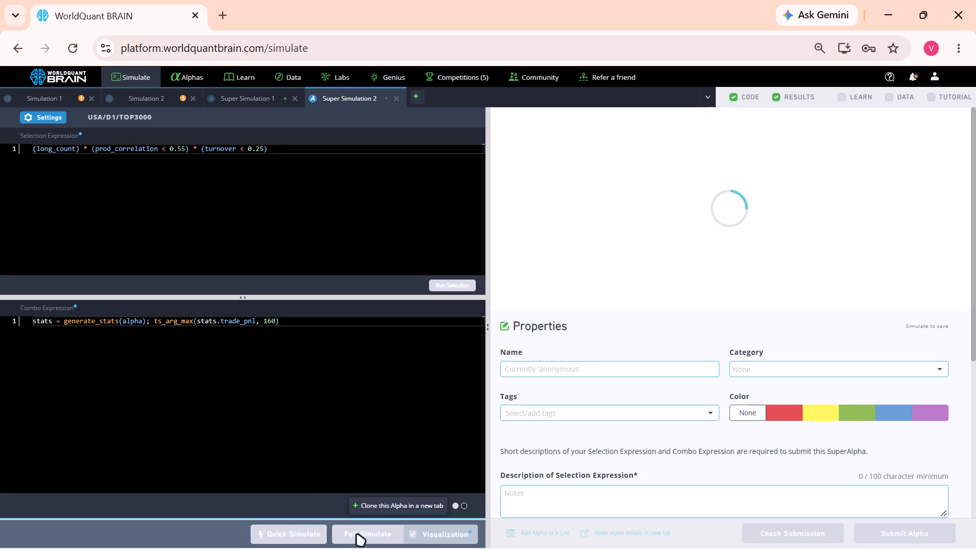
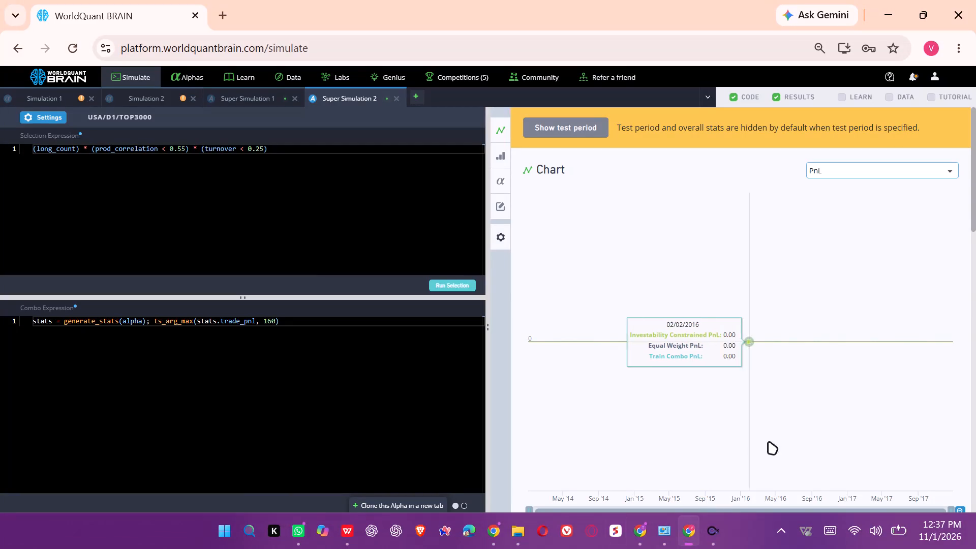
Show the test period, review the IS-period summary and testing status, and run the production correlation check.
{"action": "left_click", "coordinate": [792, 536]}
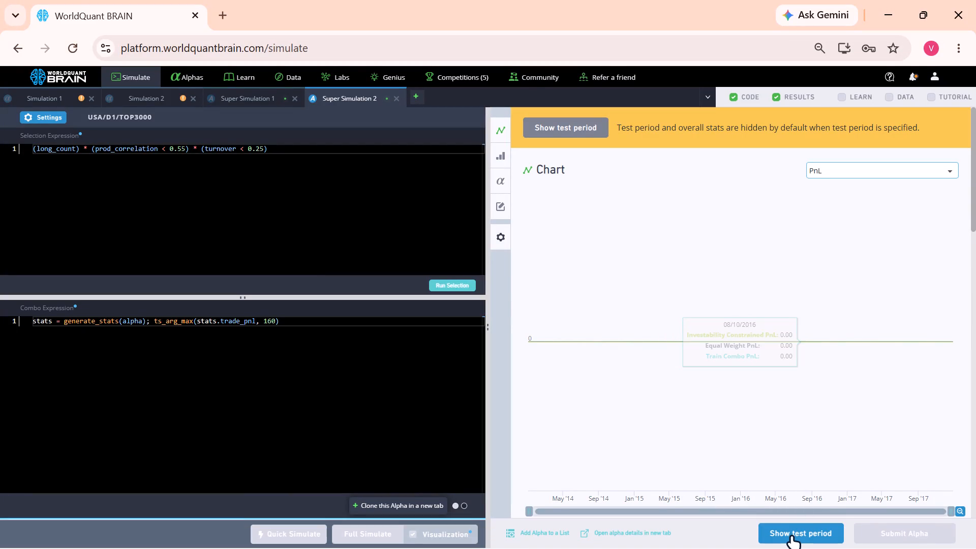
{"action": "scroll", "coordinate": [798, 447], "scroll_direction": "down", "scroll_amount": 2}
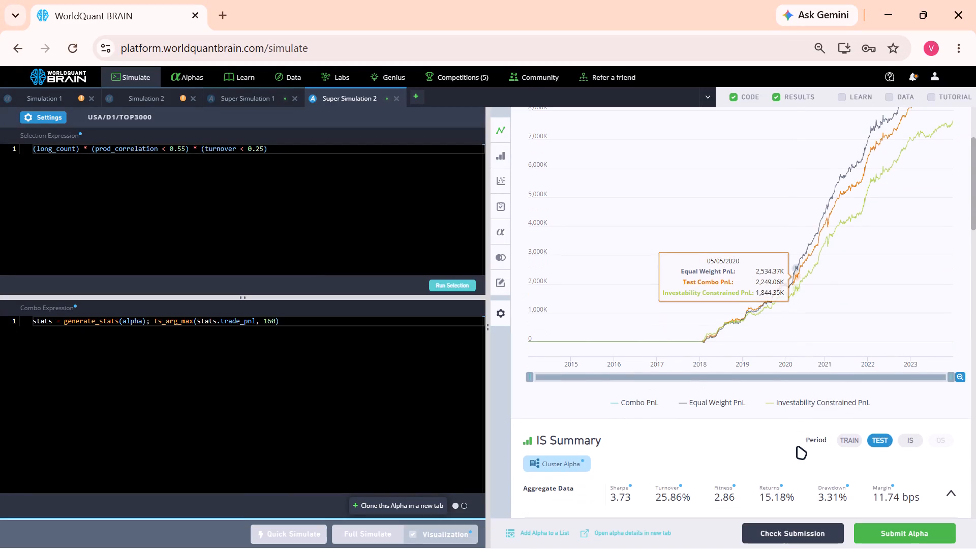
{"action": "left_click", "coordinate": [912, 439]}
{"action": "scroll", "coordinate": [849, 461], "scroll_direction": "down", "scroll_amount": 2}
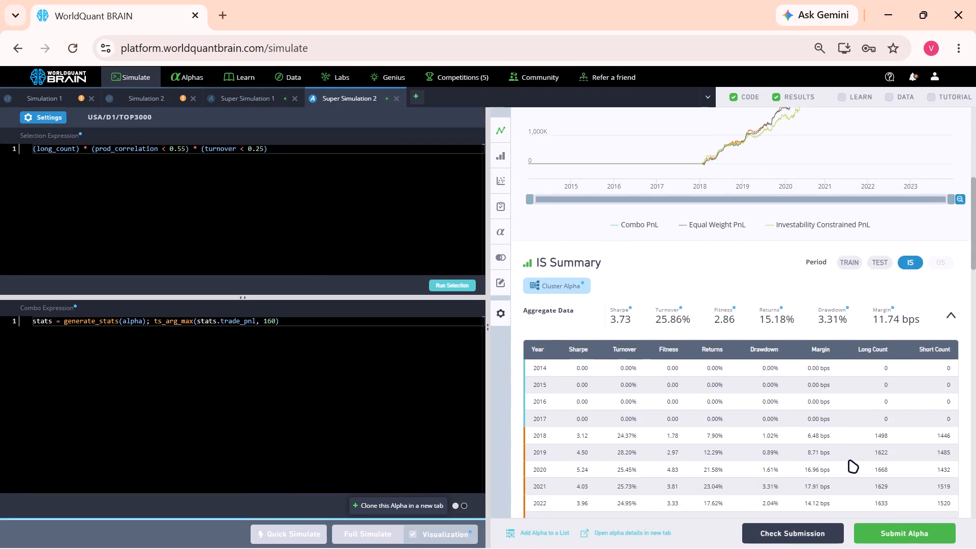
{"action": "scroll", "coordinate": [849, 461], "scroll_direction": "down", "scroll_amount": 3}
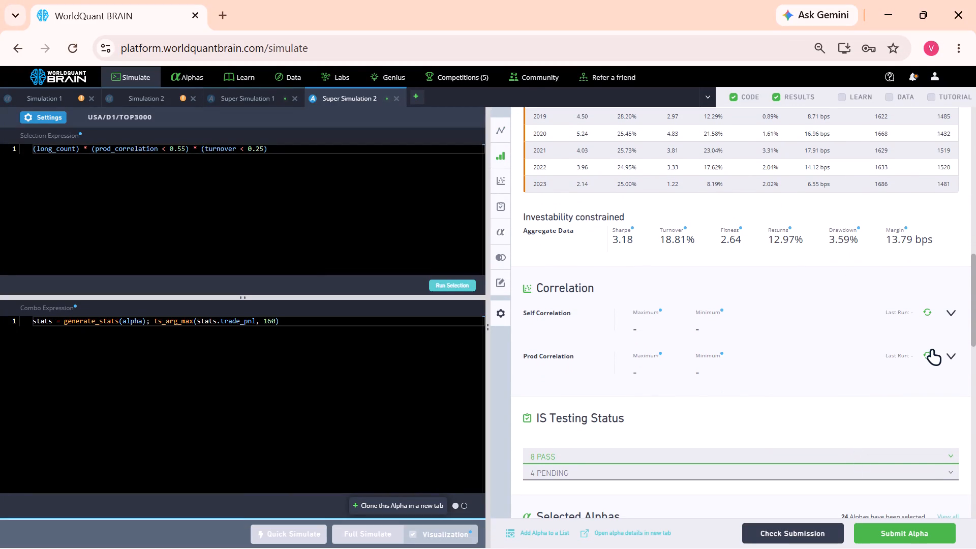
{"action": "left_click", "coordinate": [931, 355]}
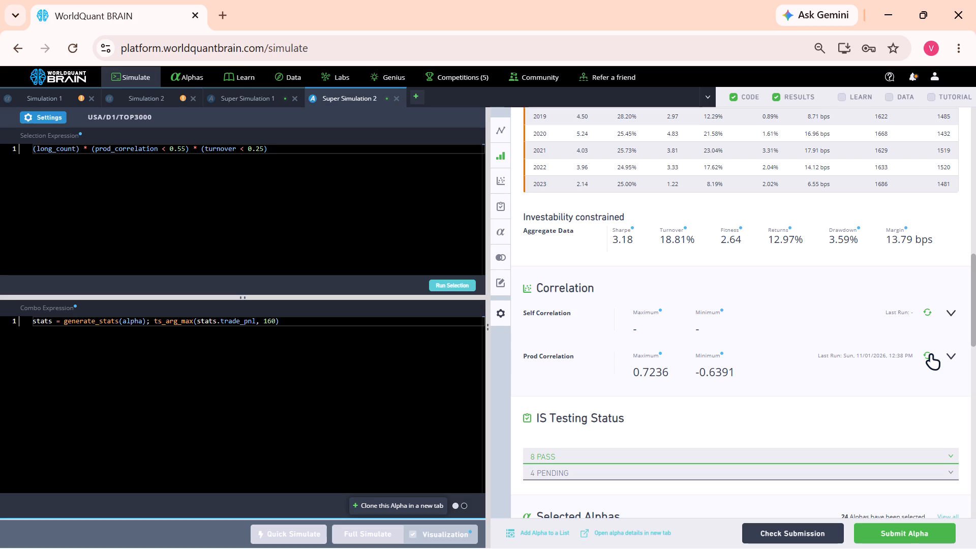
Set the prod_correlation threshold in the selection expression to 0.65 and start a full simulation.
{"action": "left_click", "coordinate": [269, 319]}
{"action": "left_click", "coordinate": [182, 145]}
{"action": "key", "text": "BackSpace"}
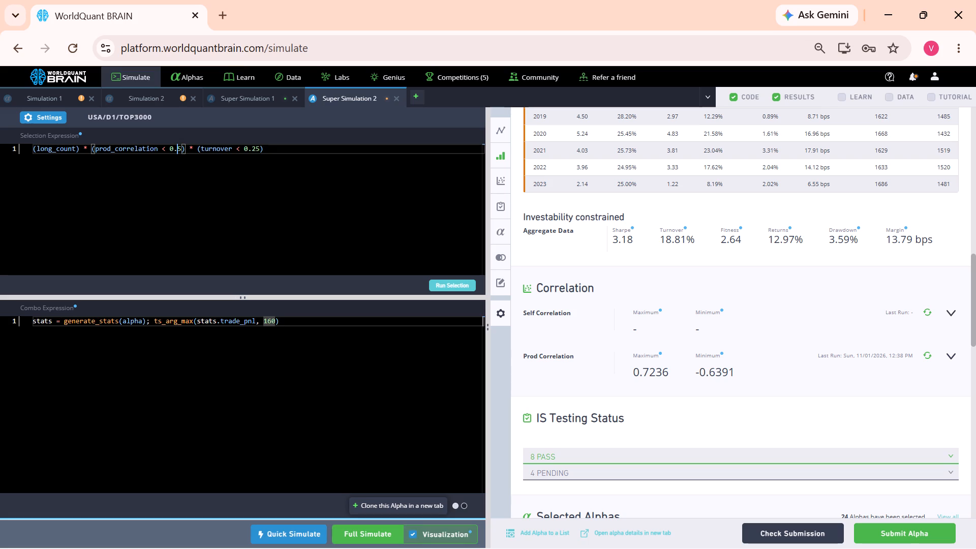
{"action": "key", "text": "6"}
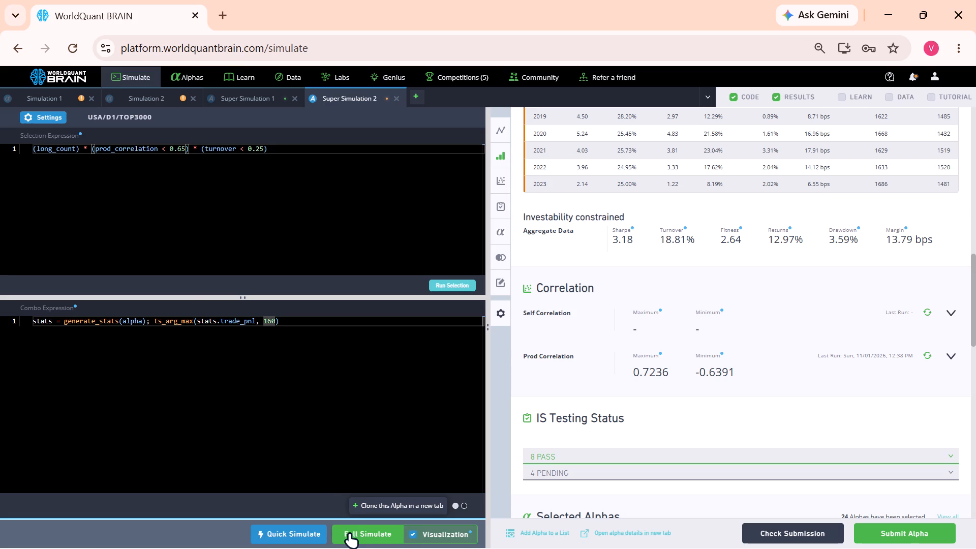
{"action": "left_click", "coordinate": [350, 534]}
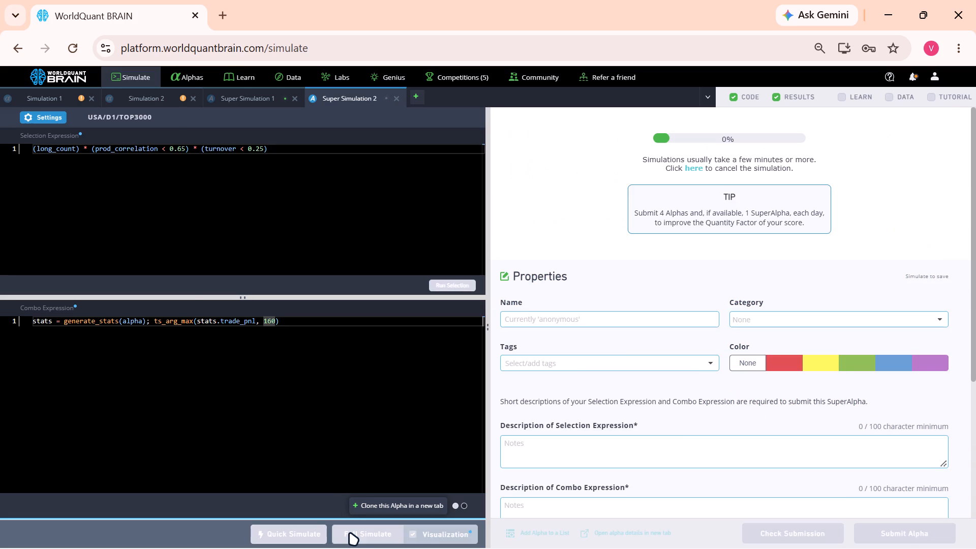
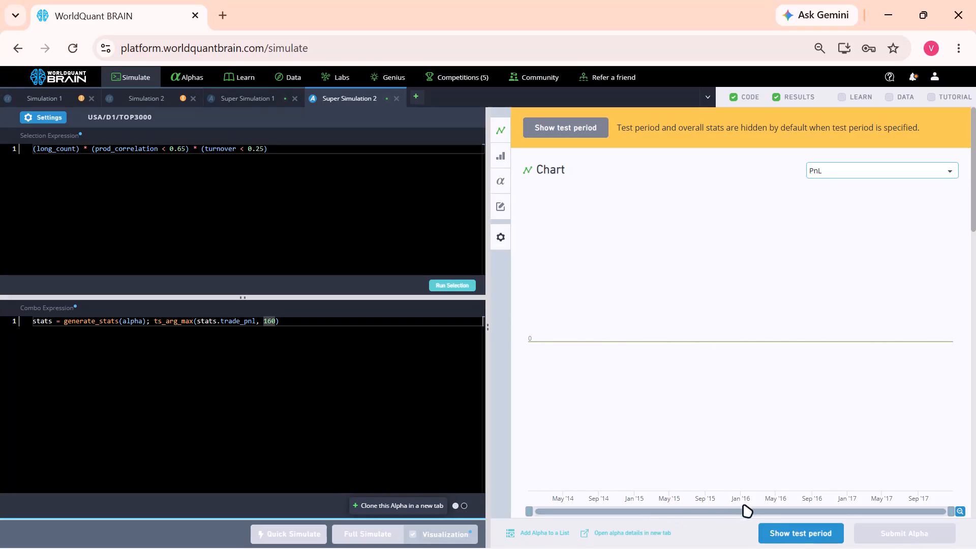
Show the test period, review the IS testing status and selected alphas, and run the production correlation check.
{"action": "left_click", "coordinate": [776, 529]}
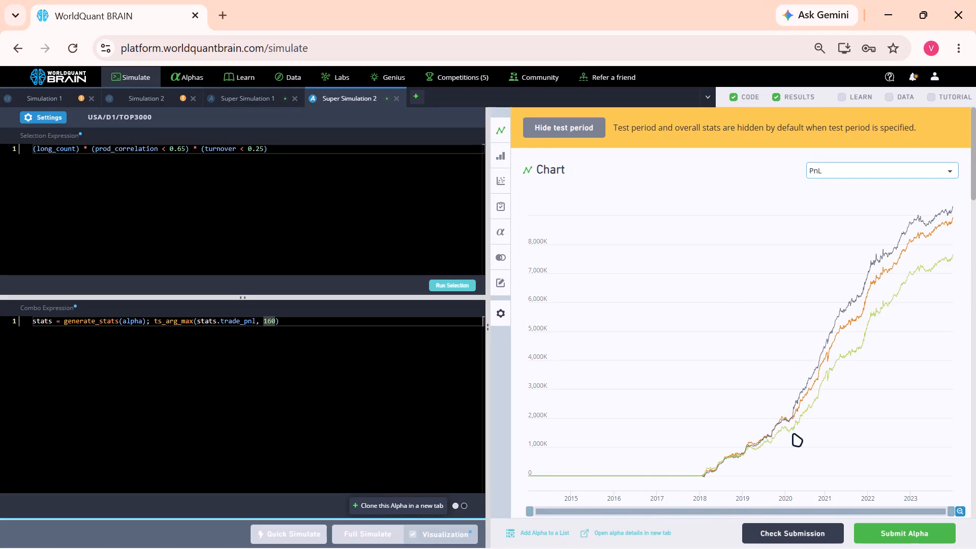
{"action": "scroll", "coordinate": [794, 433], "scroll_direction": "down", "scroll_amount": 5}
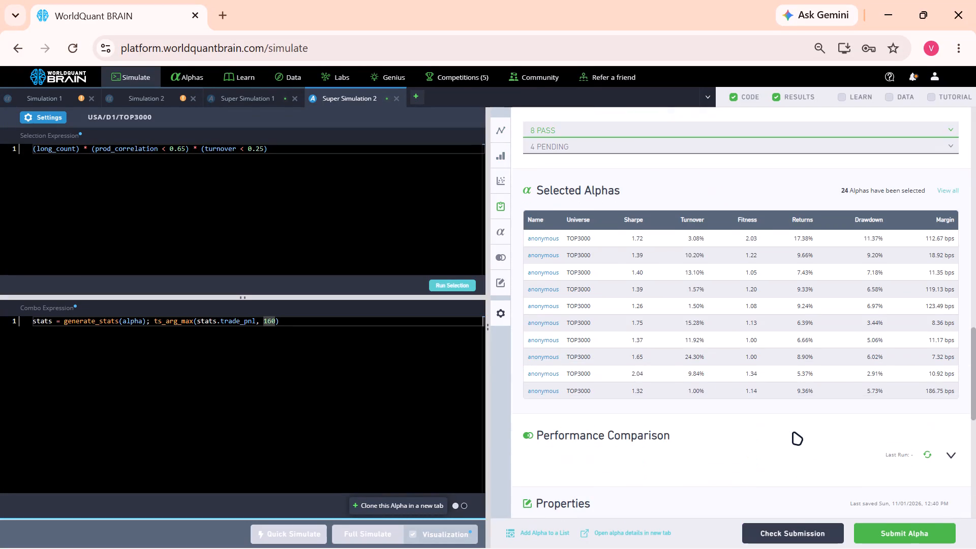
{"action": "scroll", "coordinate": [794, 433], "scroll_direction": "up", "scroll_amount": 5}
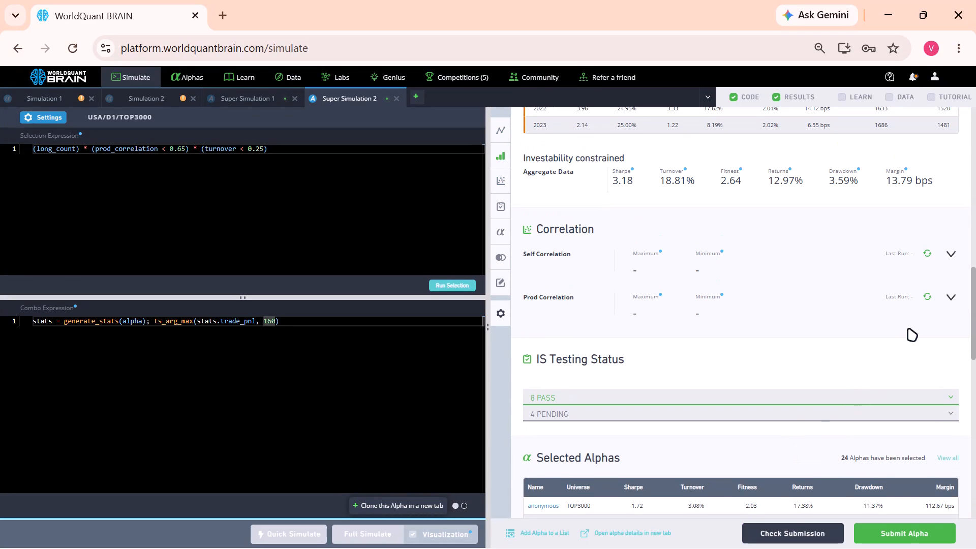
{"action": "left_click", "coordinate": [933, 295]}
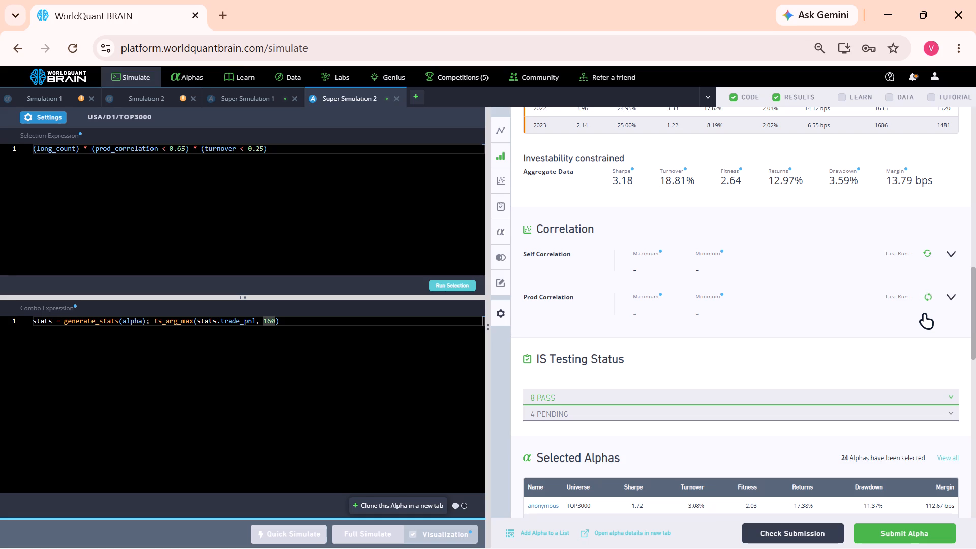
Set the combo neutralization to Slow + Fast Factors, apply the settings, and start a full simulation.
{"action": "left_click", "coordinate": [40, 114]}
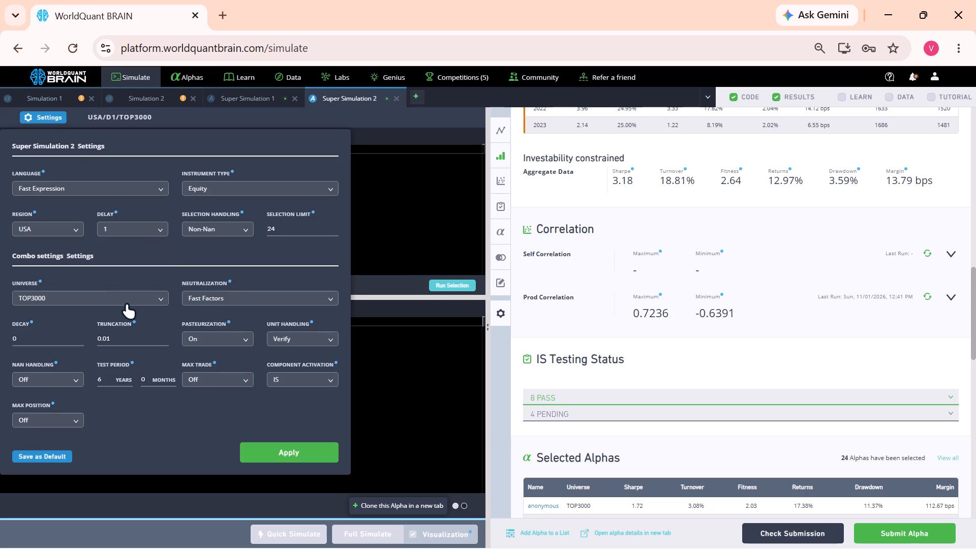
{"action": "left_click", "coordinate": [185, 303]}
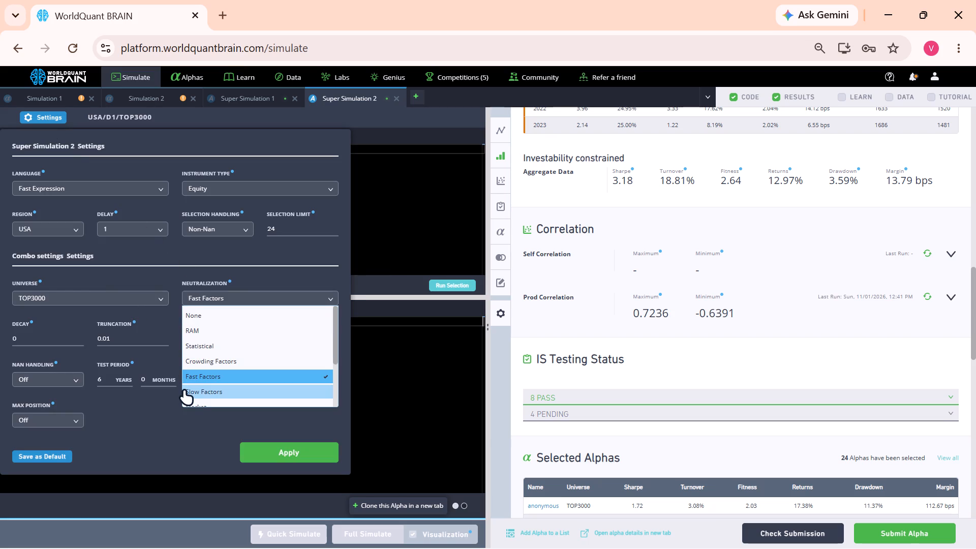
{"action": "left_click", "coordinate": [185, 390]}
{"action": "left_click", "coordinate": [215, 292]}
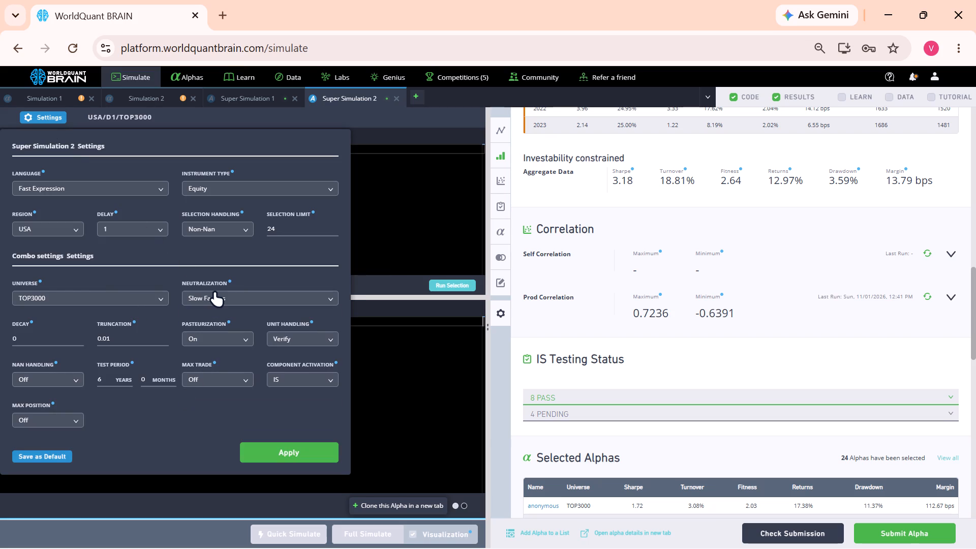
{"action": "scroll", "coordinate": [193, 375], "scroll_direction": "down", "scroll_amount": 1}
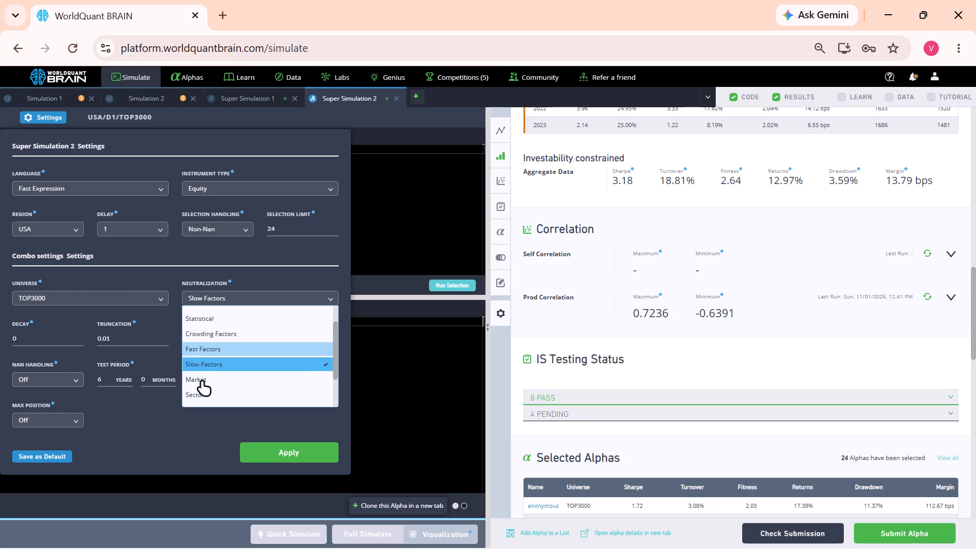
{"action": "scroll", "coordinate": [202, 381], "scroll_direction": "down", "scroll_amount": 4}
{"action": "left_click", "coordinate": [199, 392]}
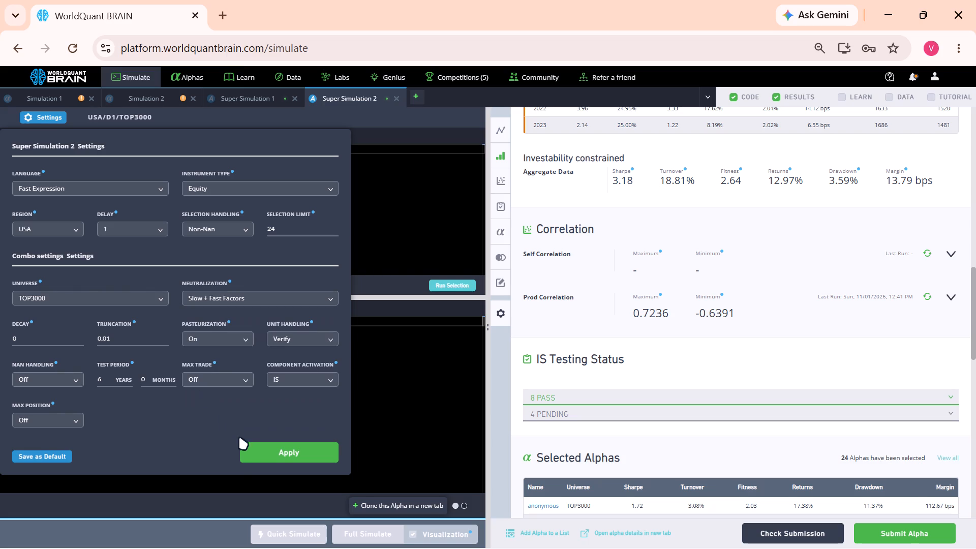
{"action": "left_click", "coordinate": [257, 461]}
{"action": "left_click", "coordinate": [257, 454]}
{"action": "left_click", "coordinate": [285, 455]}
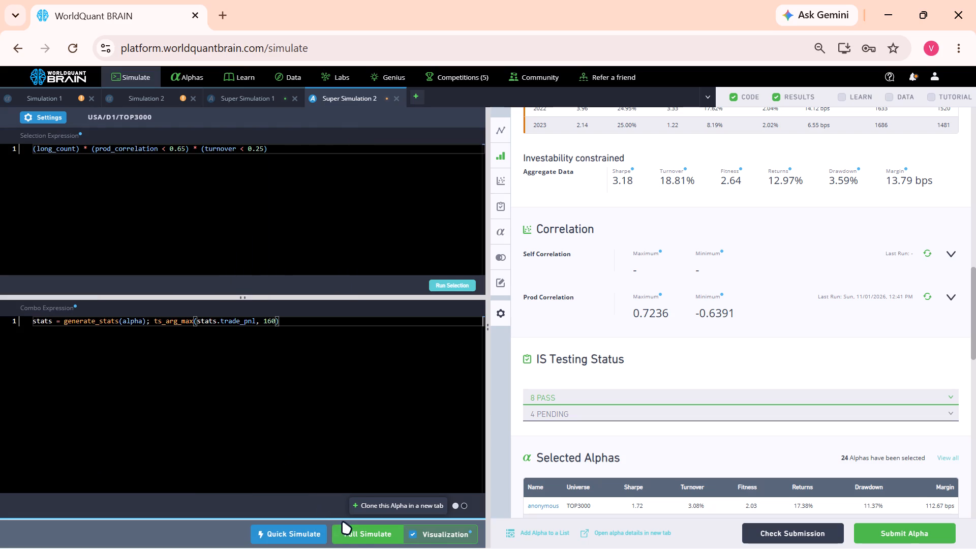
{"action": "left_click", "coordinate": [357, 537]}
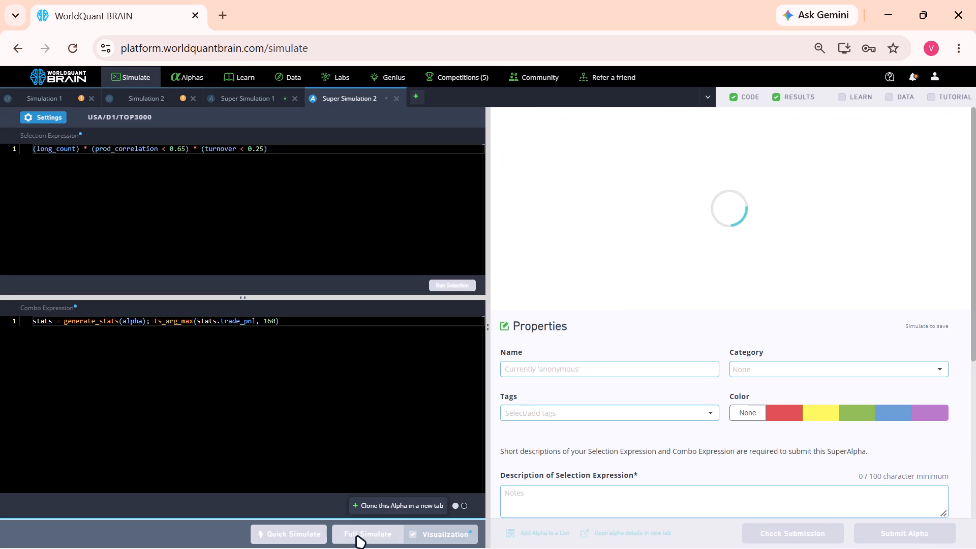
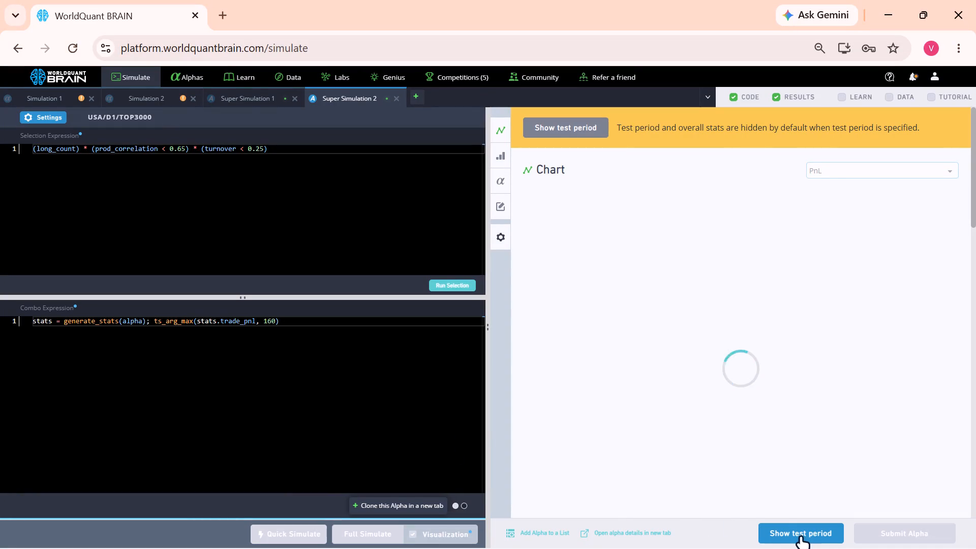
Show the test period, review the IS-period summary, testing status and selected alphas, and run the production correlation check.
{"action": "left_click", "coordinate": [795, 535]}
{"action": "scroll", "coordinate": [787, 412], "scroll_direction": "down", "scroll_amount": 2}
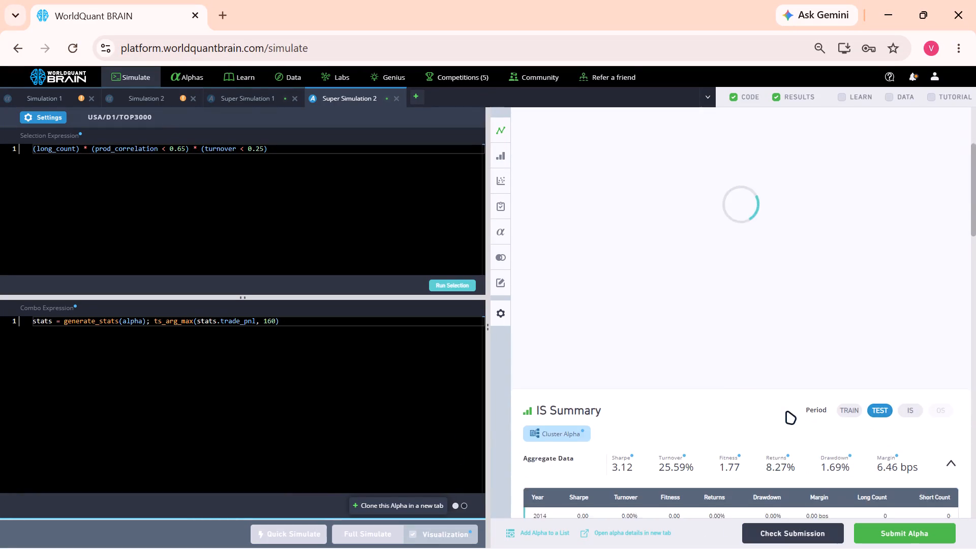
{"action": "scroll", "coordinate": [787, 412], "scroll_direction": "down", "scroll_amount": 1}
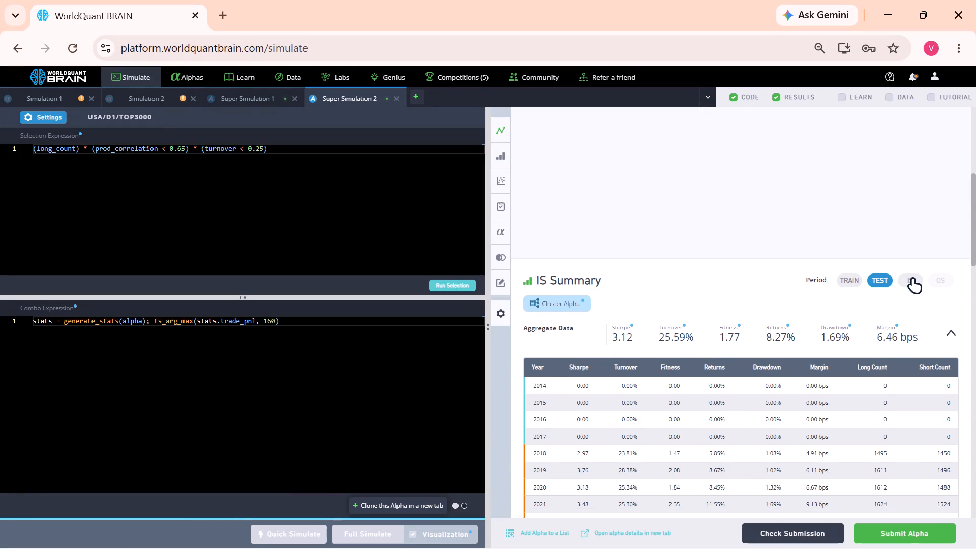
{"action": "left_click", "coordinate": [913, 279]}
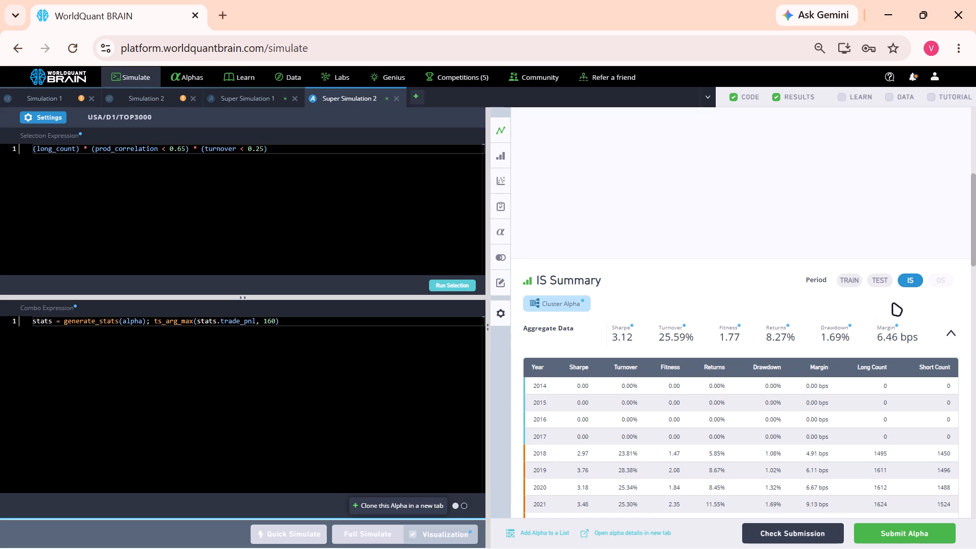
{"action": "scroll", "coordinate": [849, 336], "scroll_direction": "down", "scroll_amount": 5}
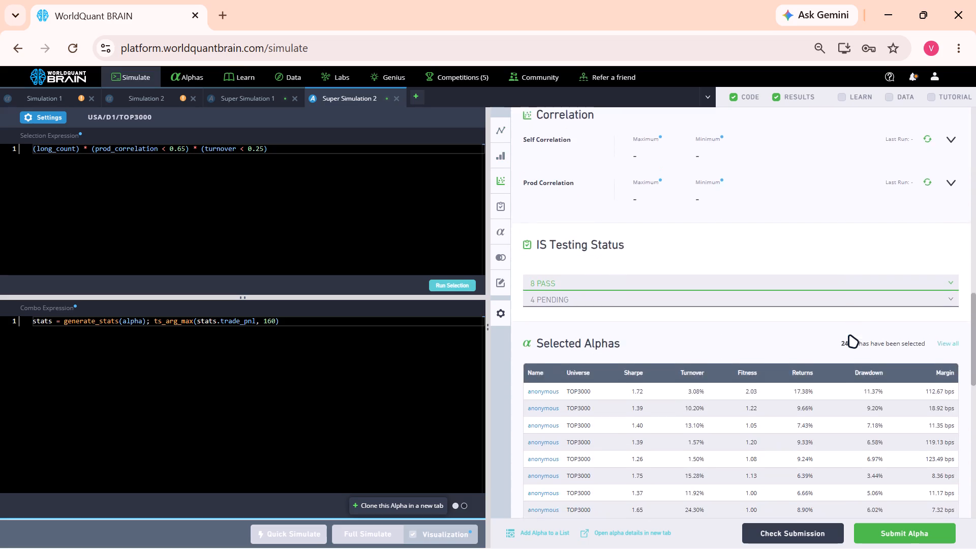
{"action": "scroll", "coordinate": [849, 336], "scroll_direction": "down", "scroll_amount": 3}
{"action": "scroll", "coordinate": [849, 336], "scroll_direction": "up", "scroll_amount": 5}
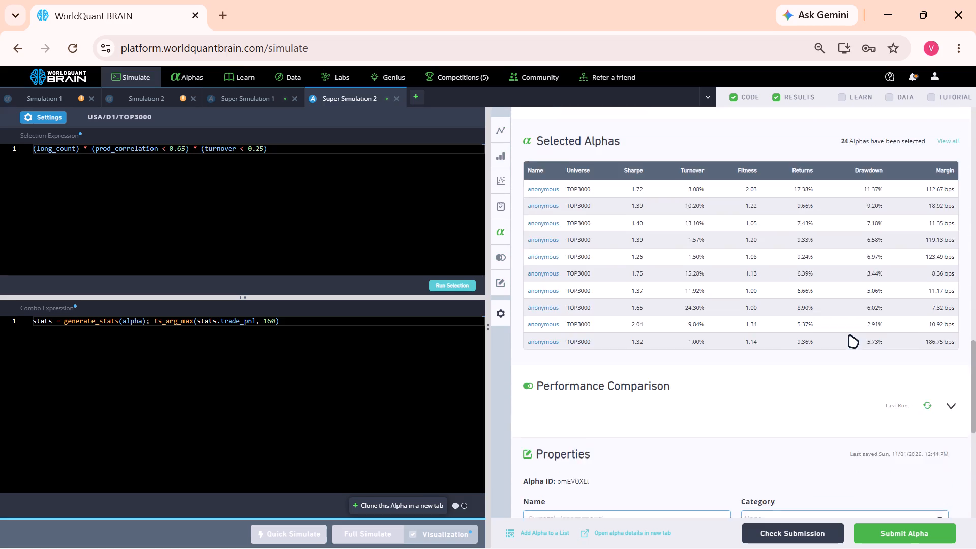
{"action": "scroll", "coordinate": [849, 336], "scroll_direction": "up", "scroll_amount": 2}
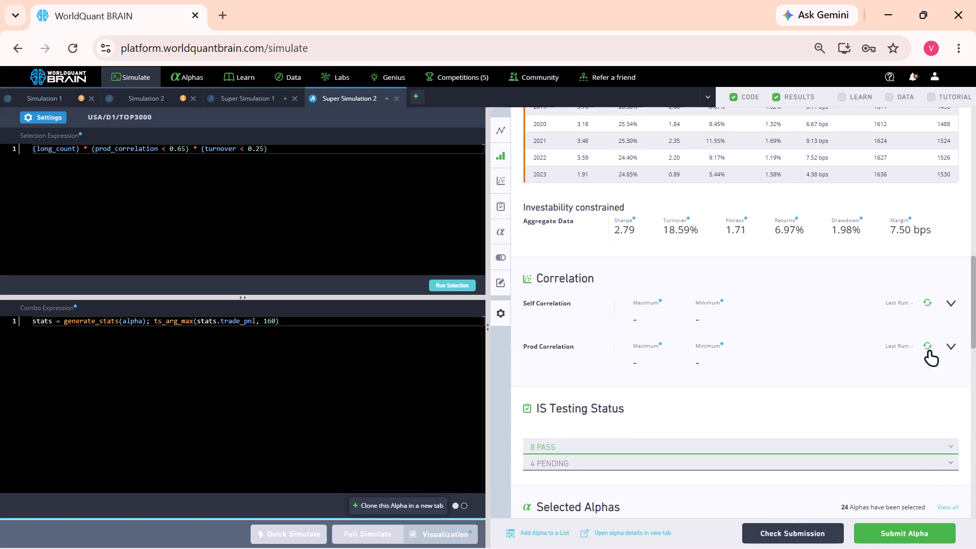
{"action": "left_click", "coordinate": [930, 351]}
{"action": "left_click", "coordinate": [928, 347]}
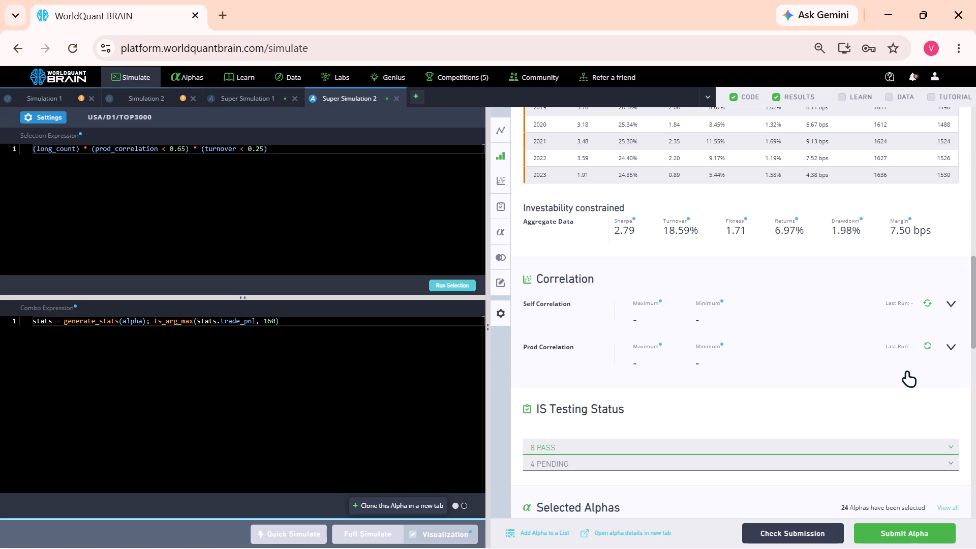
In the simulation settings, re-enter the decay as 0, set the selection limit to 26, and apply the settings.
{"action": "left_click", "coordinate": [59, 114]}
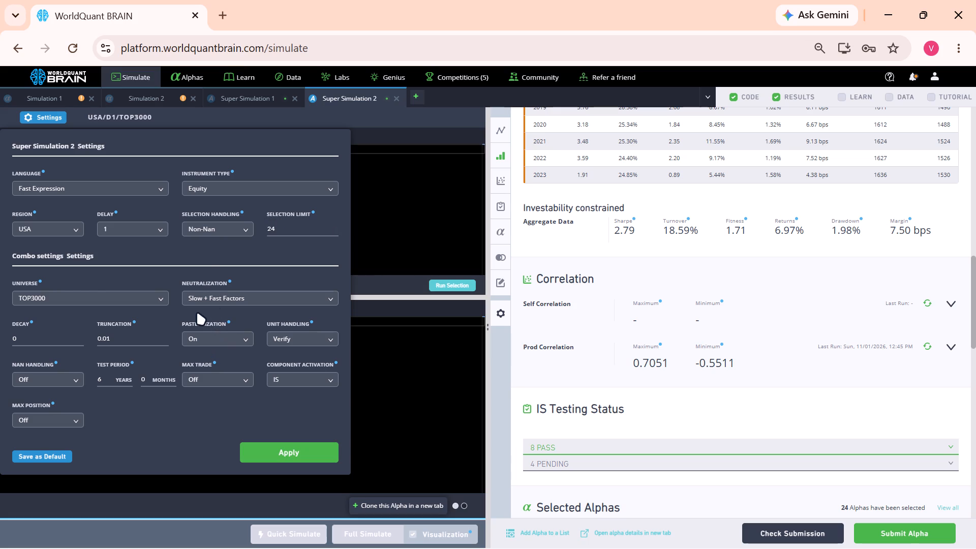
{"action": "left_click", "coordinate": [41, 340]}
{"action": "key", "text": "BackSpace"}
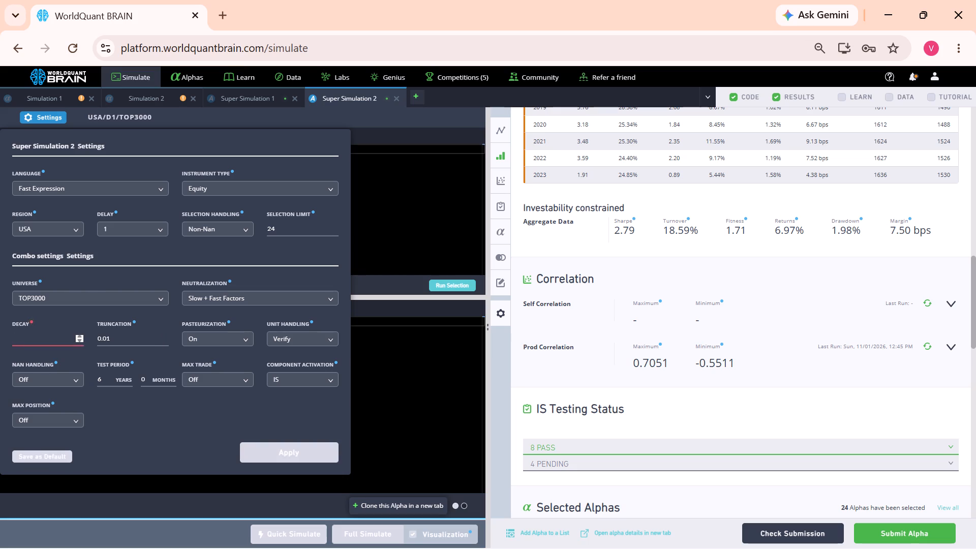
{"action": "key", "text": "0"}
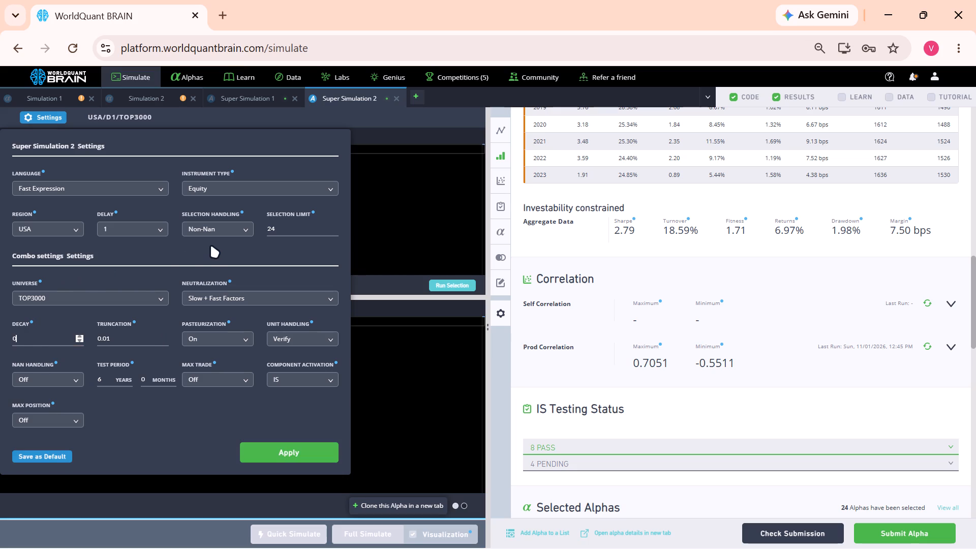
{"action": "left_click", "coordinate": [215, 242]}
{"action": "left_click", "coordinate": [292, 224]}
{"action": "key", "text": "BackSpace"}
{"action": "key", "text": "6"}
{"action": "left_click", "coordinate": [275, 446]}
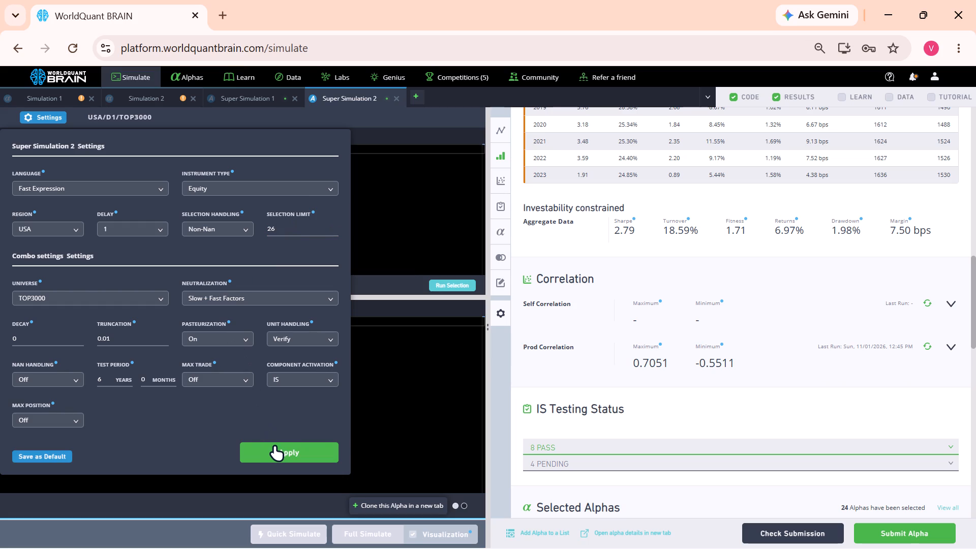
{"action": "left_click", "coordinate": [275, 449]}
{"action": "left_click", "coordinate": [275, 449]}
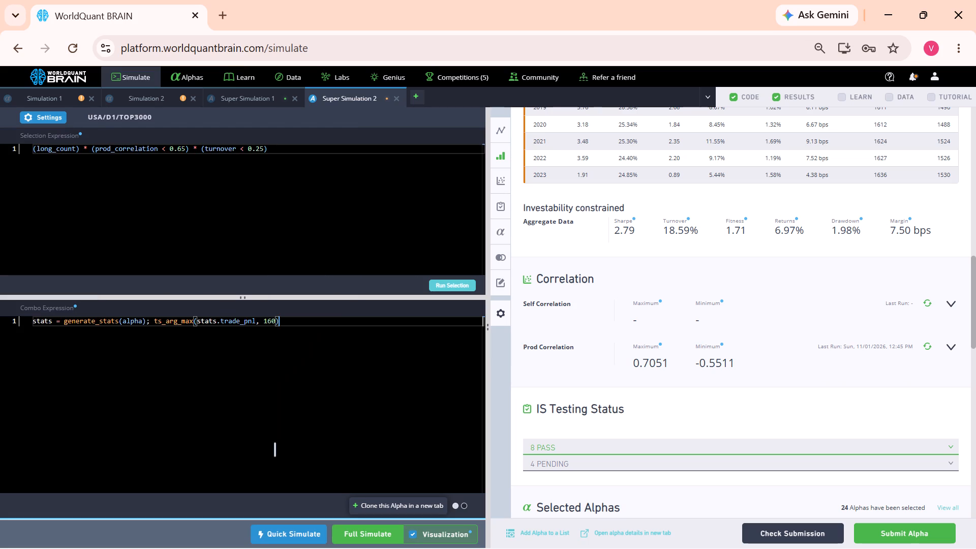
Change the turnover threshold in the selection expression to 0.45 and start a full simulation.
{"action": "left_click", "coordinate": [261, 149]}
{"action": "key", "text": "BackSpace"}
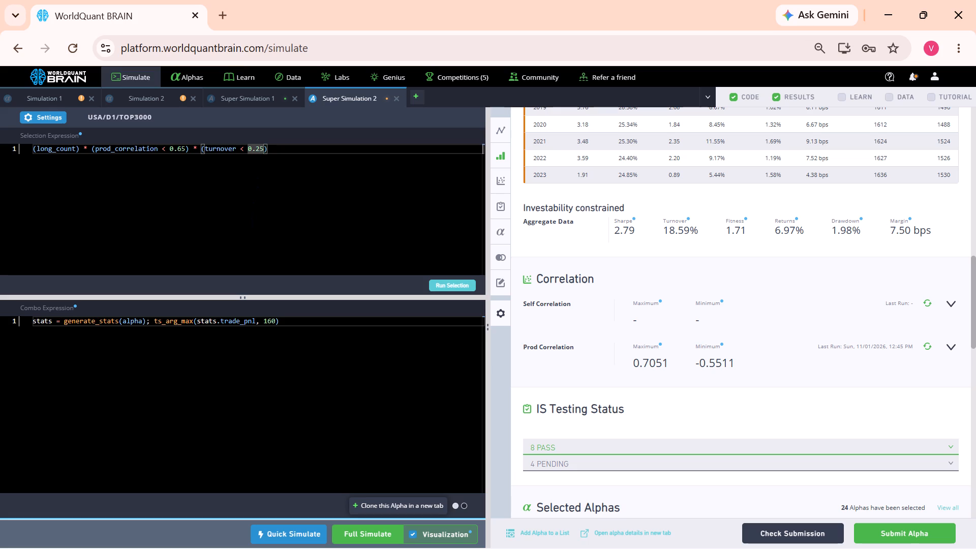
{"action": "key", "text": "4"}
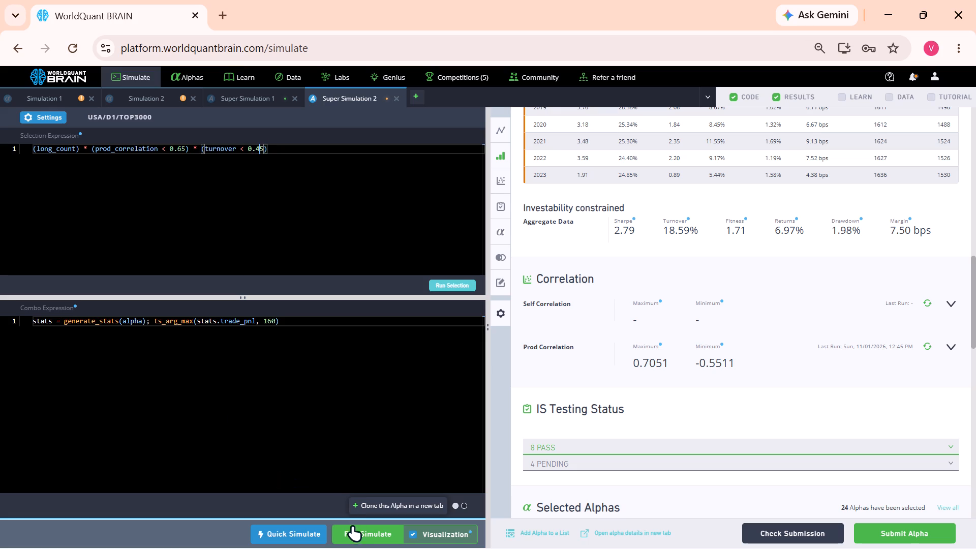
{"action": "left_click", "coordinate": [355, 531]}
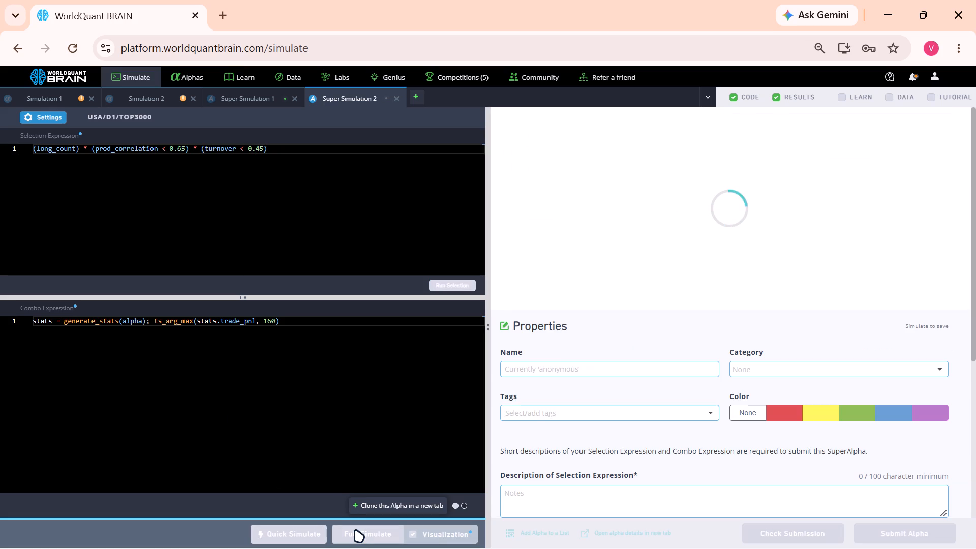
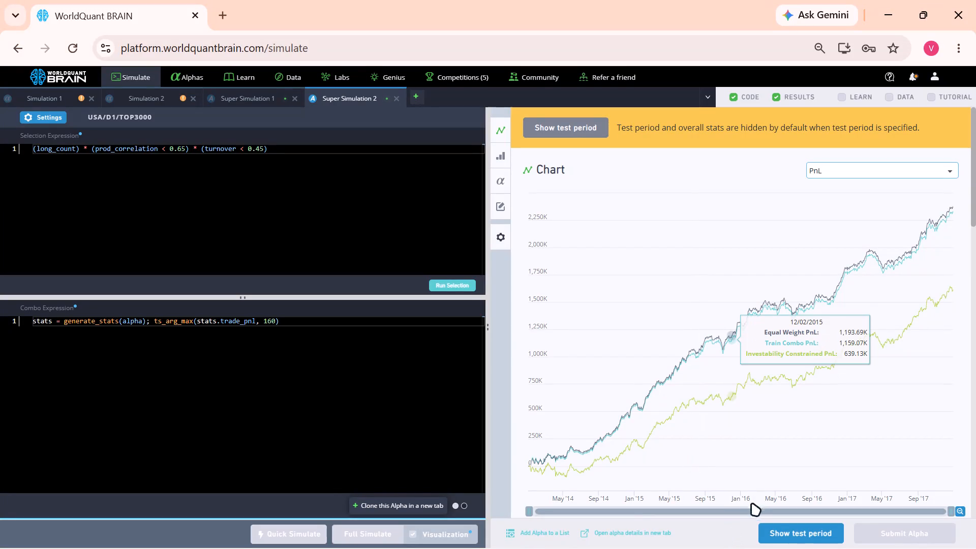
Show the test period and review the simulation's summary, correlation section and IS testing status.
{"action": "left_click", "coordinate": [782, 534]}
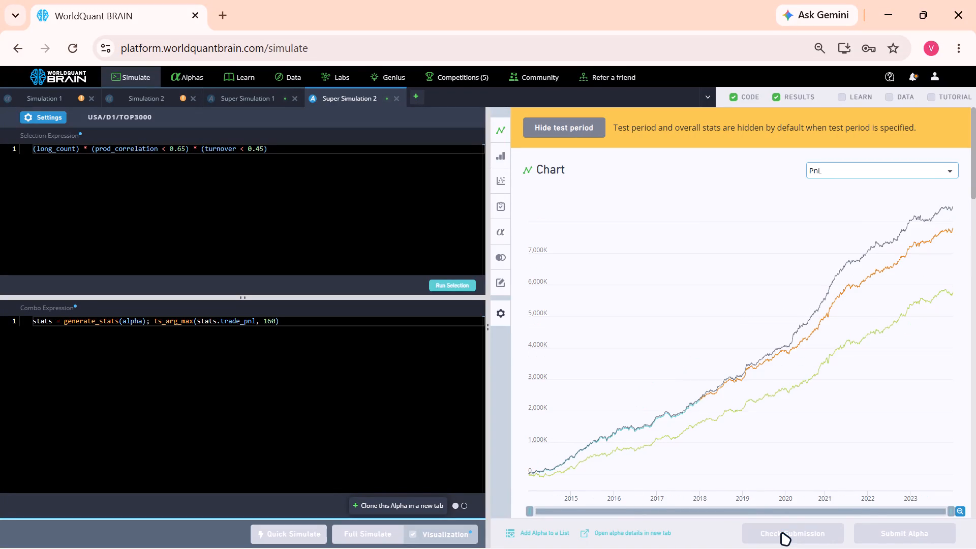
{"action": "scroll", "coordinate": [789, 433], "scroll_direction": "down", "scroll_amount": 6}
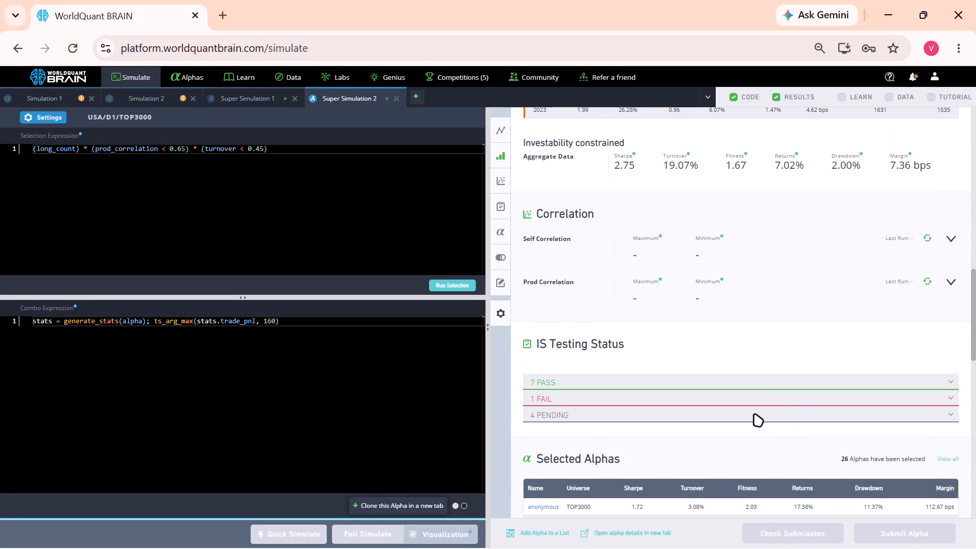
Change the turnover threshold in the selection expression to 0.35 and run the selection.
{"action": "left_click", "coordinate": [259, 148]}
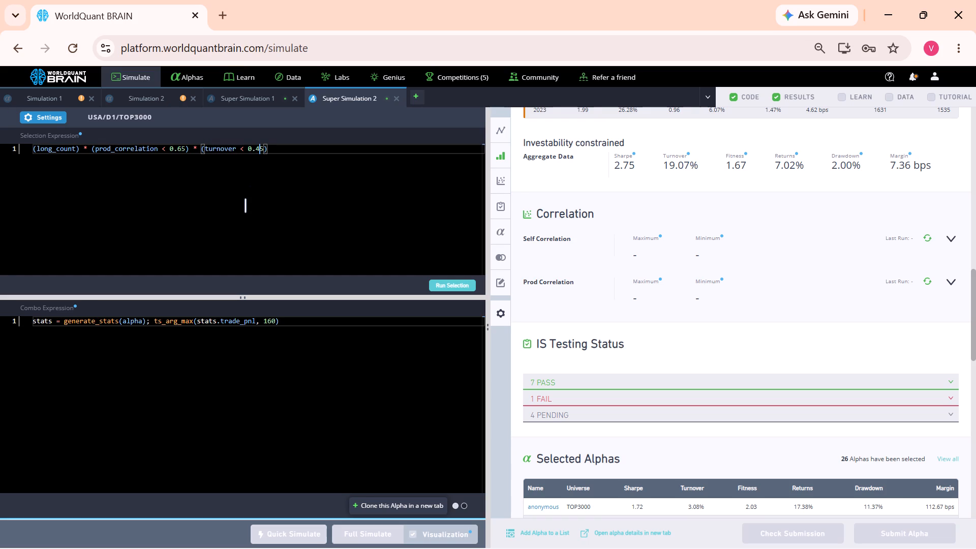
{"action": "key", "text": "BackSpace"}
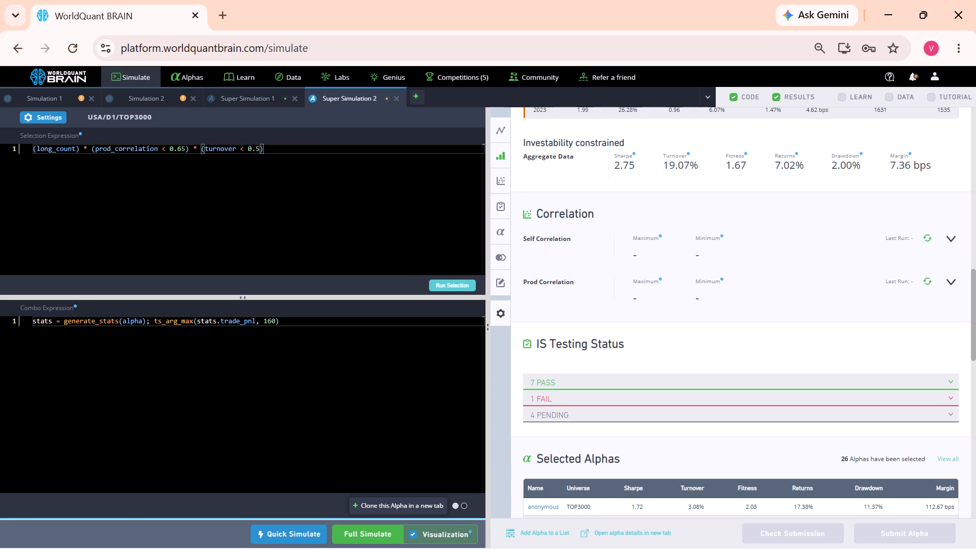
{"action": "key", "text": "3"}
{"action": "left_click", "coordinate": [450, 283]}
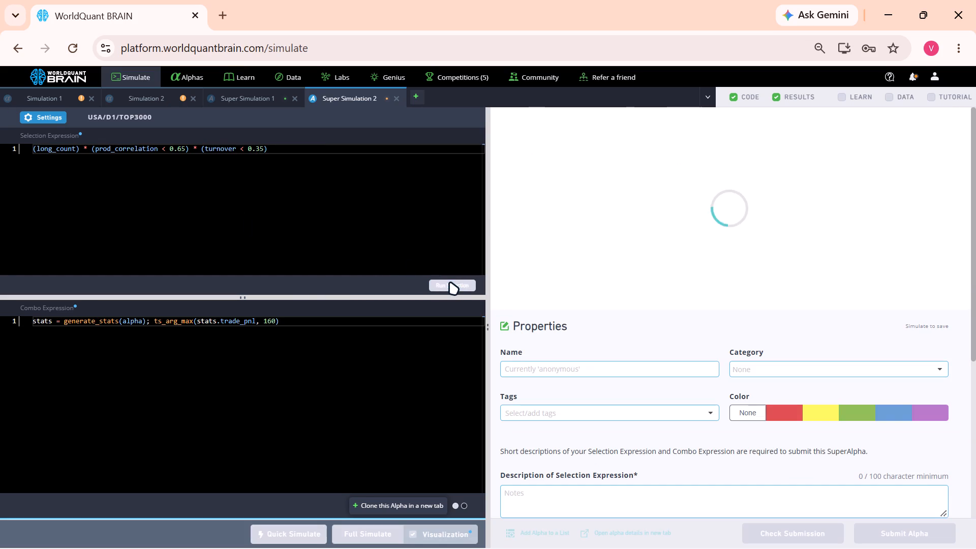
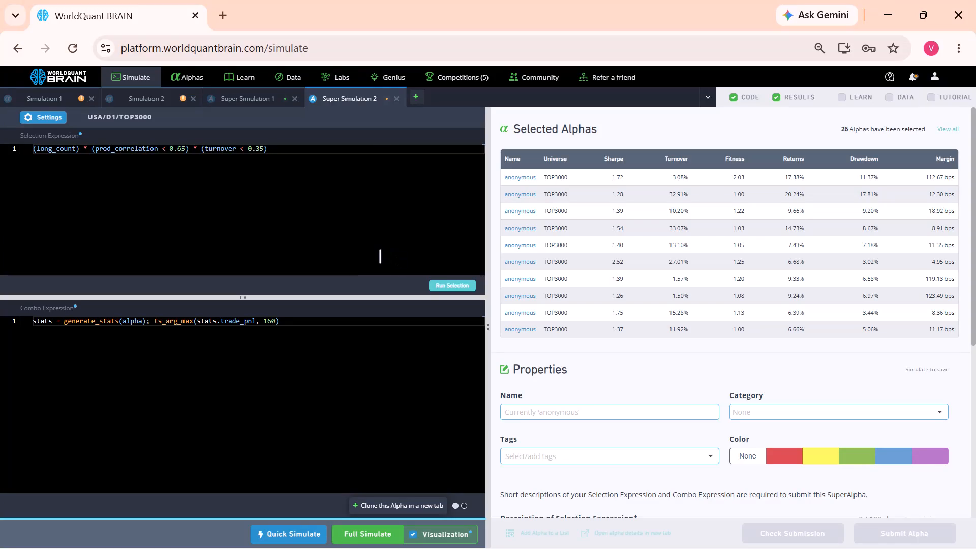
Run a full simulation of the SuperAlpha with the current selection and combo expressions.
{"action": "left_click", "coordinate": [360, 541]}
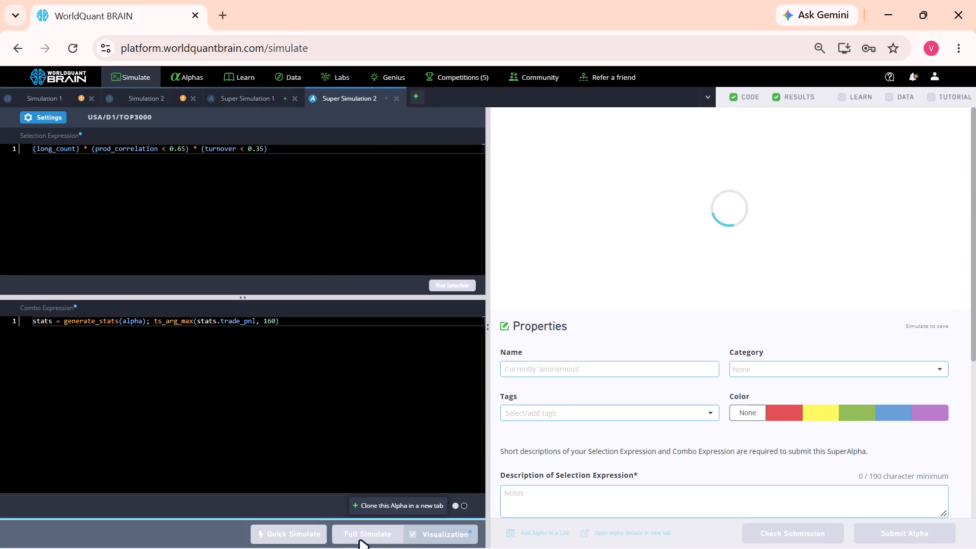